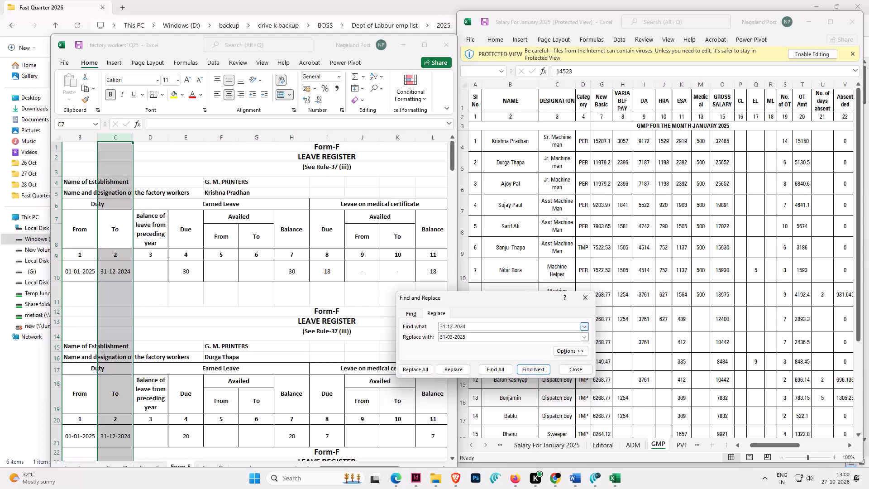
# Replace every 31-12-2024 in the leave register's duty To column with 31-03-2025.
pyautogui.click(424, 370)
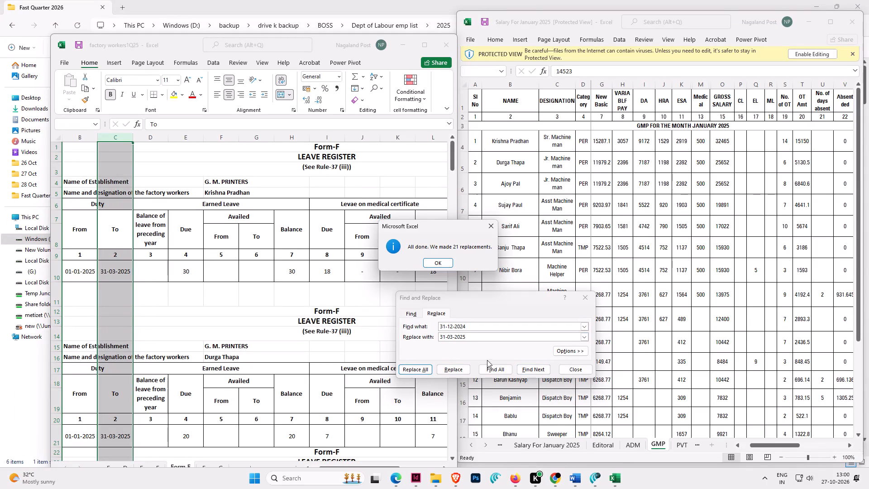
pyautogui.click(442, 262)
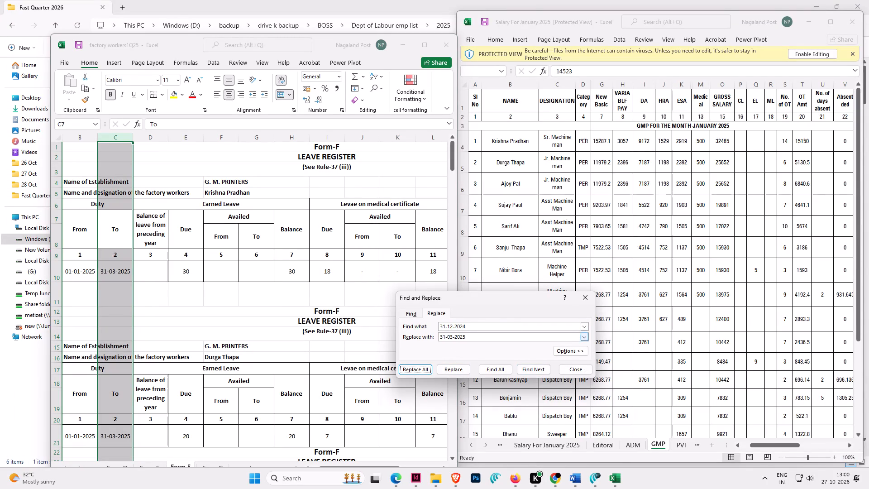
pyautogui.click(578, 368)
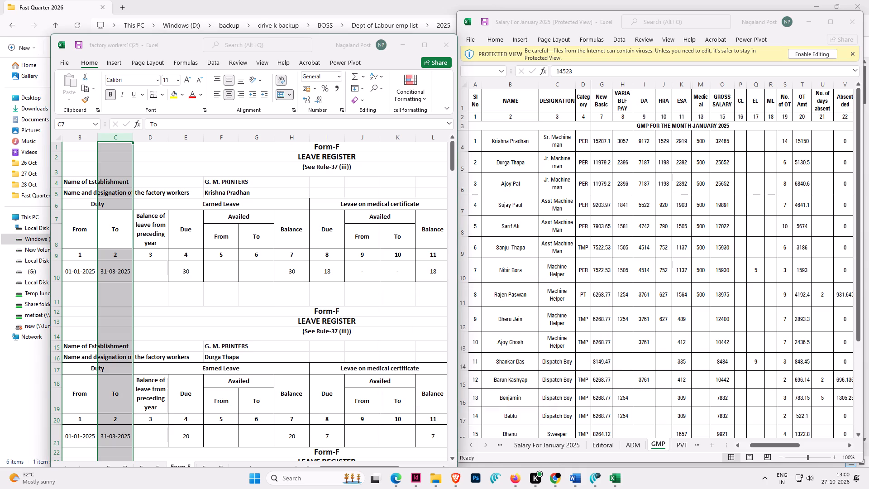
# Set the earned leave Balance in row 21, the second worker's register, to 30.
pyautogui.click(296, 269)
pyautogui.scroll(9, 296, 269)
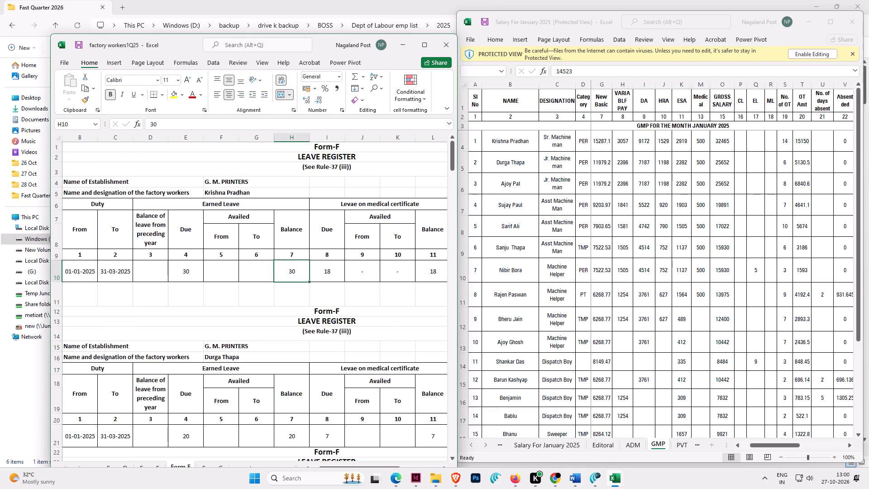
pyautogui.moveTo(451, 160); pyautogui.dragTo(452, 148)
pyautogui.scroll(-2, 452, 148)
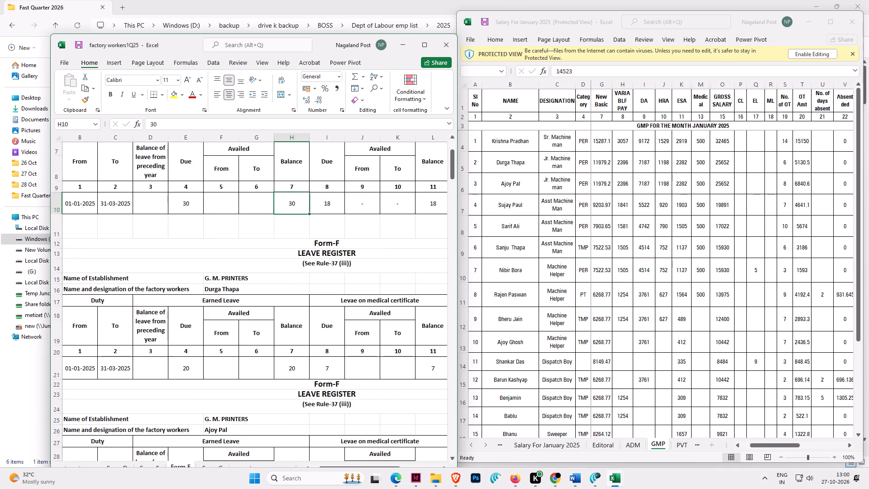
pyautogui.click(295, 368)
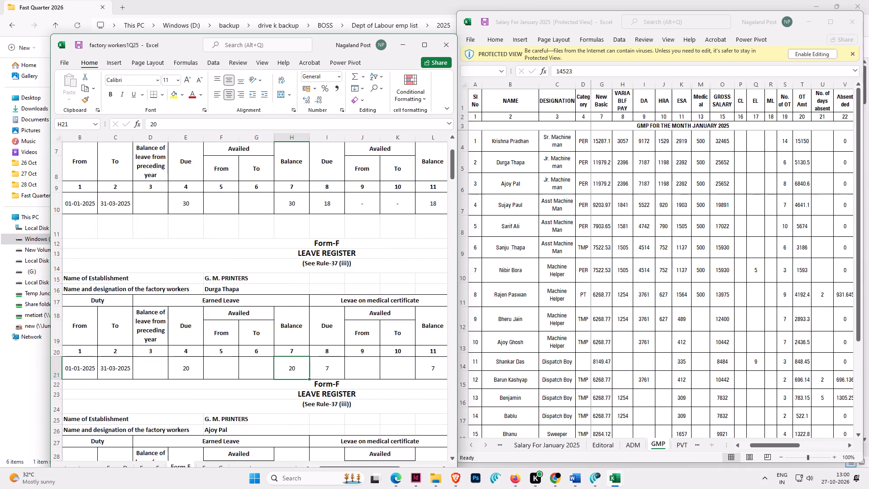
pyautogui.write('30')
pyautogui.press('Tab')
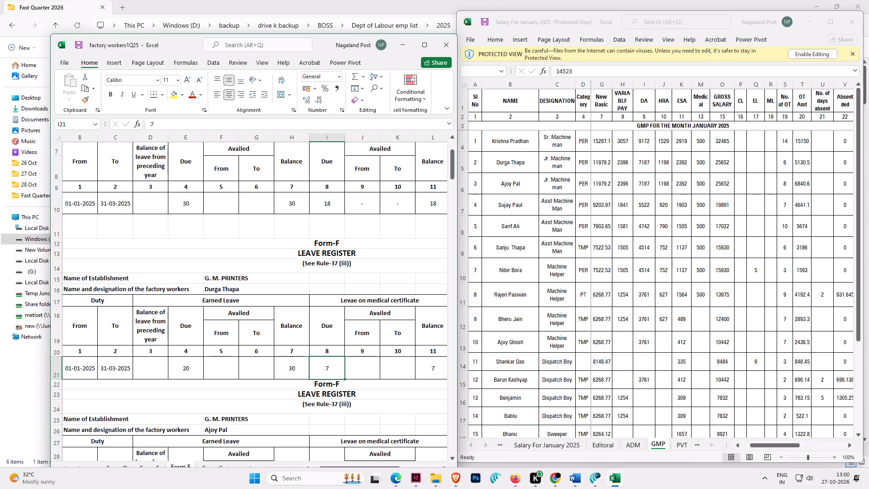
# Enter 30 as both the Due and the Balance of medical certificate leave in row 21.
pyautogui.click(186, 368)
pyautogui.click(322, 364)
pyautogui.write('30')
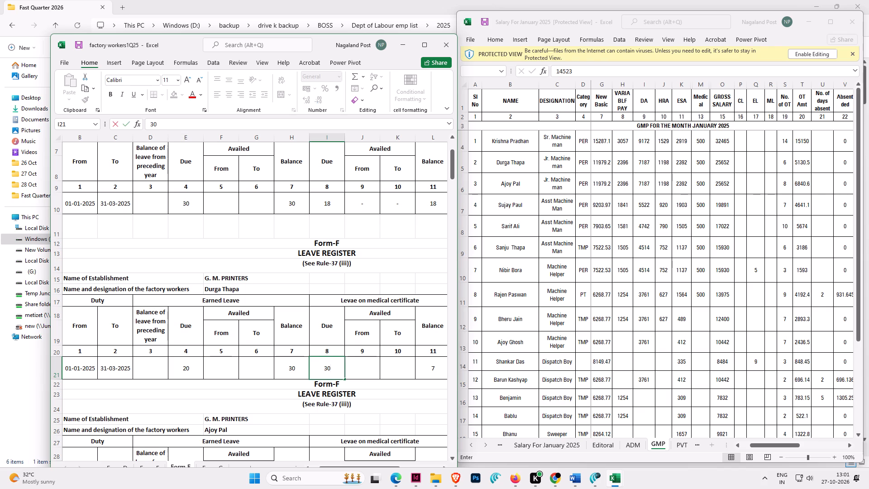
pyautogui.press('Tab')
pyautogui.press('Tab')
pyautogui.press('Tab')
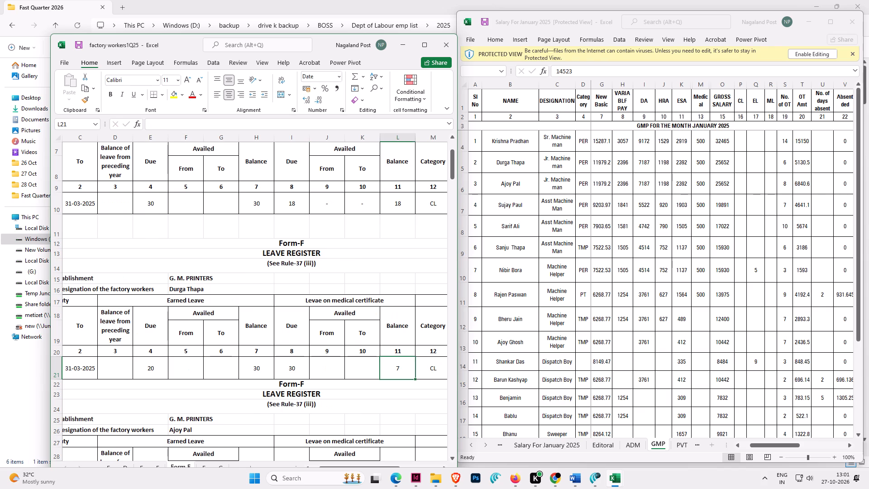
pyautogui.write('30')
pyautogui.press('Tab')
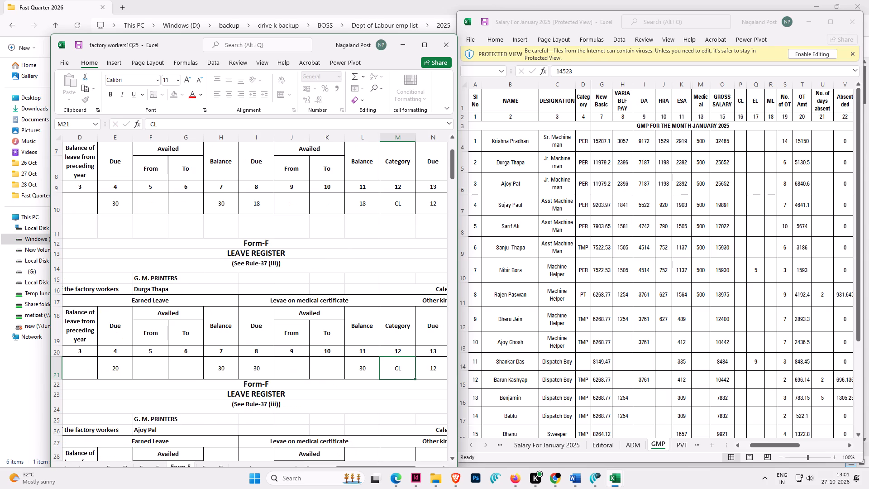
# Set the medical certificate leave Due in row 21 to 18, matching the first worker's register.
pyautogui.press('Tab')
pyautogui.press('Tab')
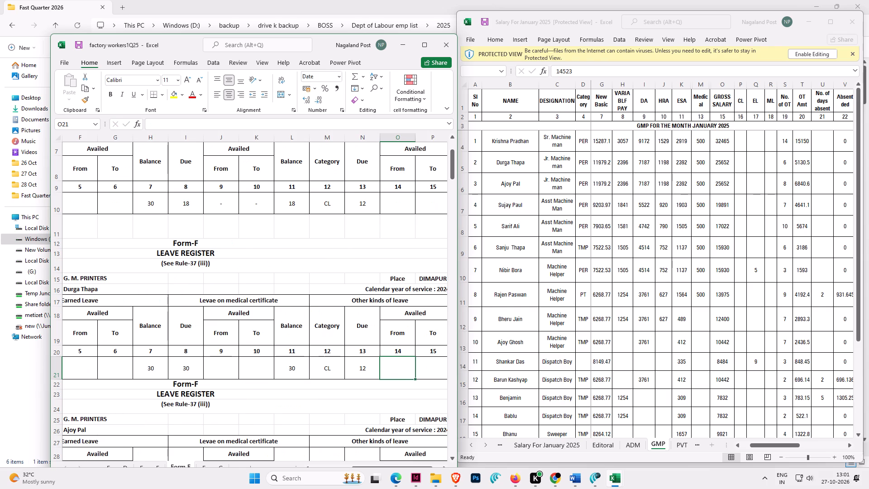
pyautogui.press('Tab')
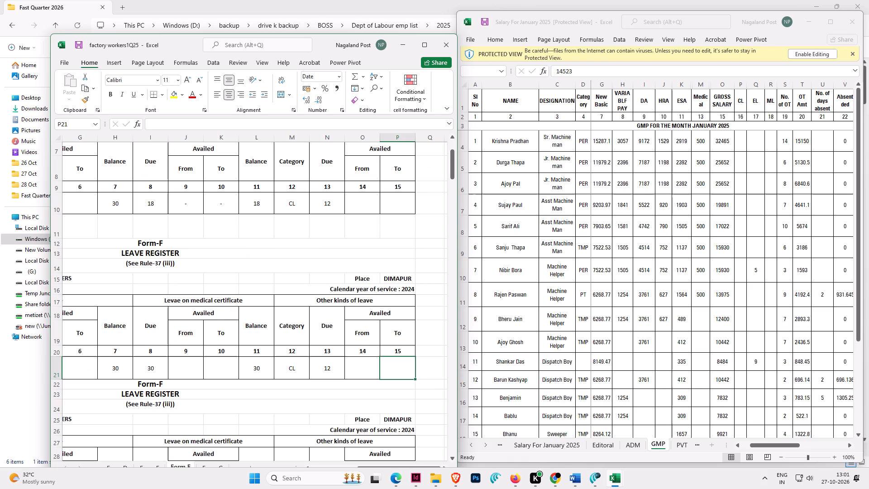
pyautogui.scroll(3, 184, 336)
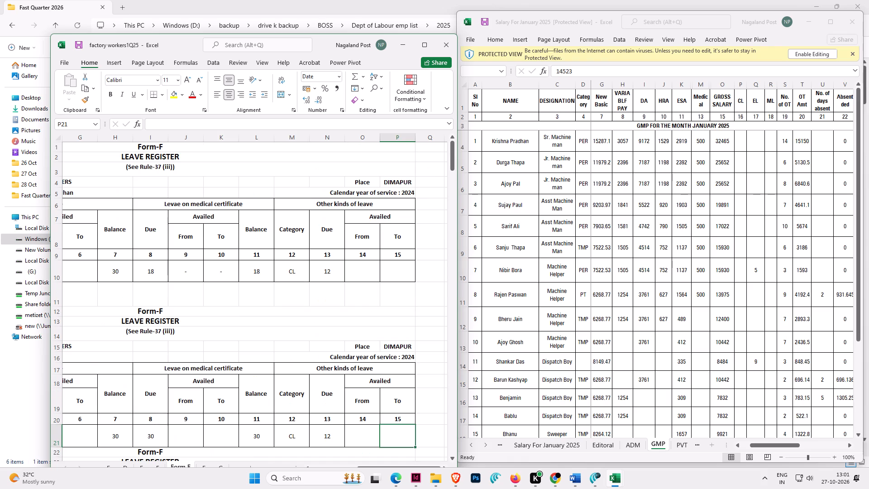
pyautogui.scroll(3, 184, 336)
pyautogui.moveTo(181, 48); pyautogui.dragTo(182, 47)
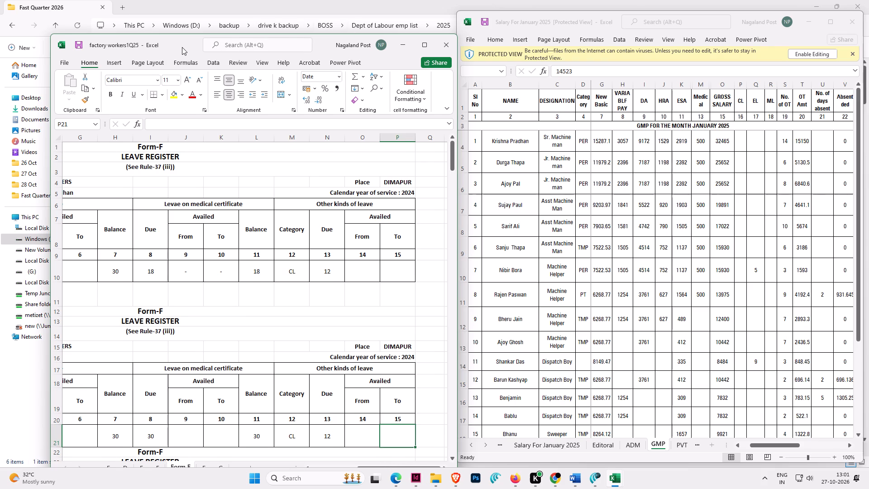
pyautogui.moveTo(182, 47); pyautogui.dragTo(183, 21)
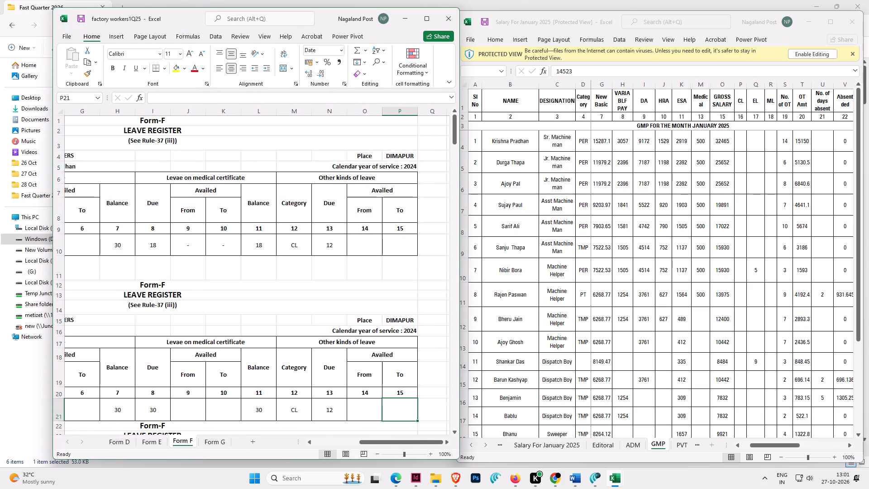
pyautogui.moveTo(370, 444); pyautogui.dragTo(308, 441)
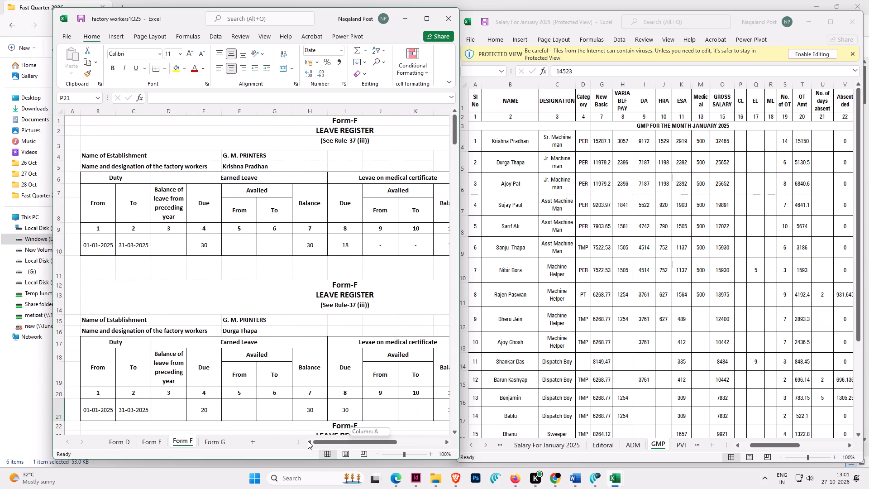
pyautogui.moveTo(308, 441); pyautogui.dragTo(306, 441)
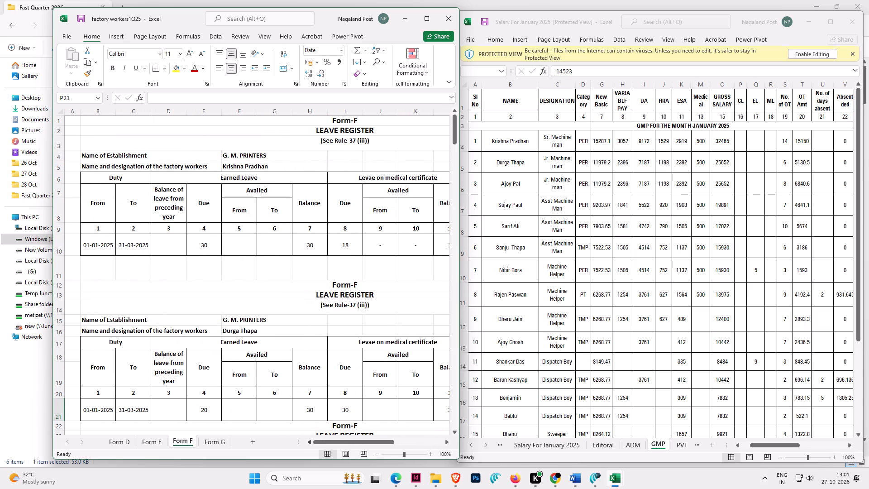
pyautogui.click(339, 241)
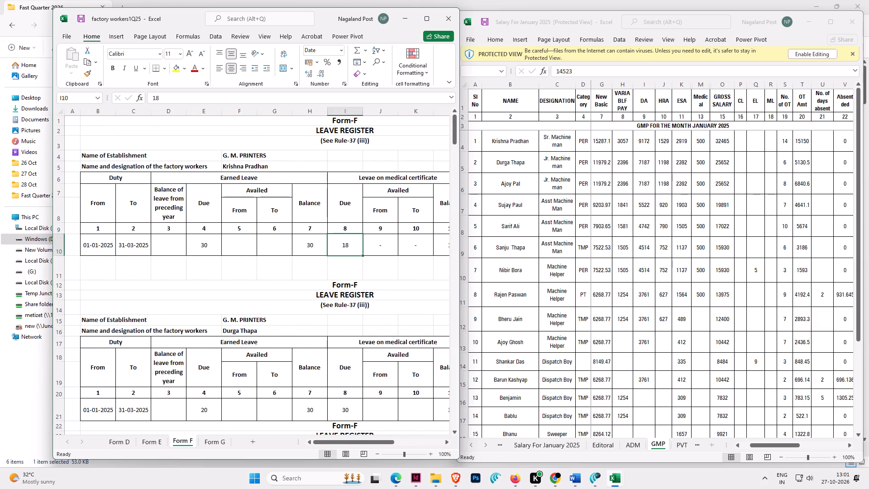
pyautogui.click(343, 413)
pyautogui.write('18')
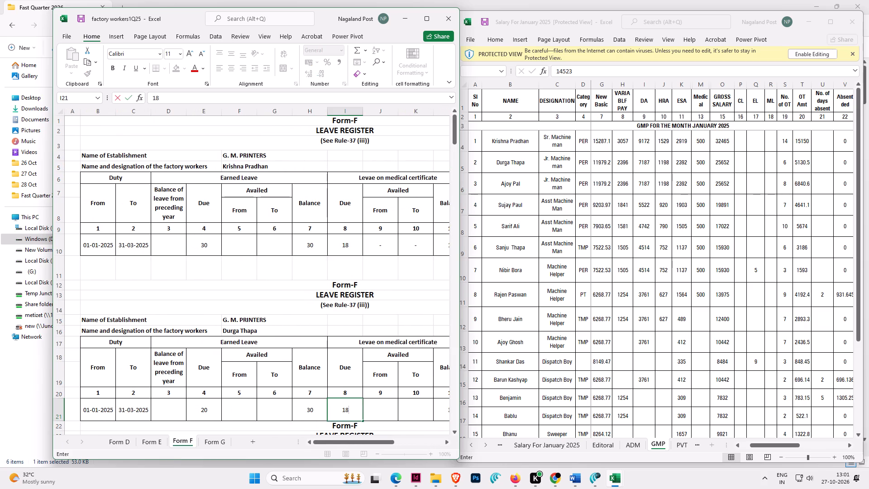
# Set the medical certificate leave Balance in row 21 to 18.
pyautogui.scroll(-1, 369, 367)
pyautogui.click(346, 206)
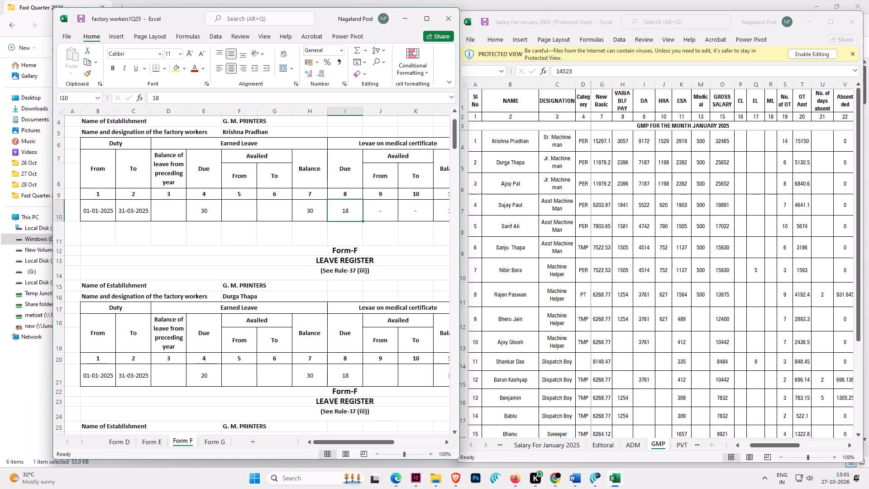
pyautogui.press('Right')
pyautogui.press('Right')
pyautogui.press('Right')
pyautogui.press('Down')
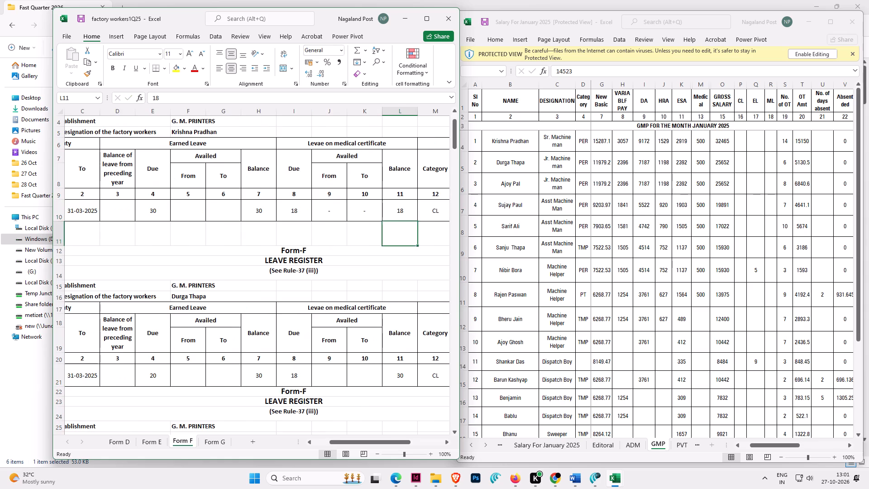
pyautogui.press('Down')
pyautogui.press('Down')
pyautogui.press('Down')
pyautogui.press('Down')
pyautogui.press('Down')
pyautogui.press('Down')
pyautogui.press('Down')
pyautogui.press('Down')
pyautogui.press('Down')
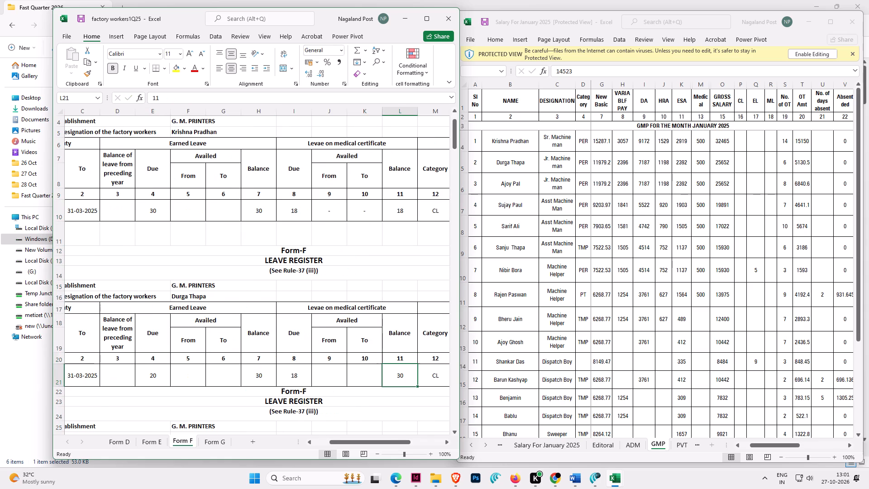
pyautogui.write('18')
pyautogui.press('Return')
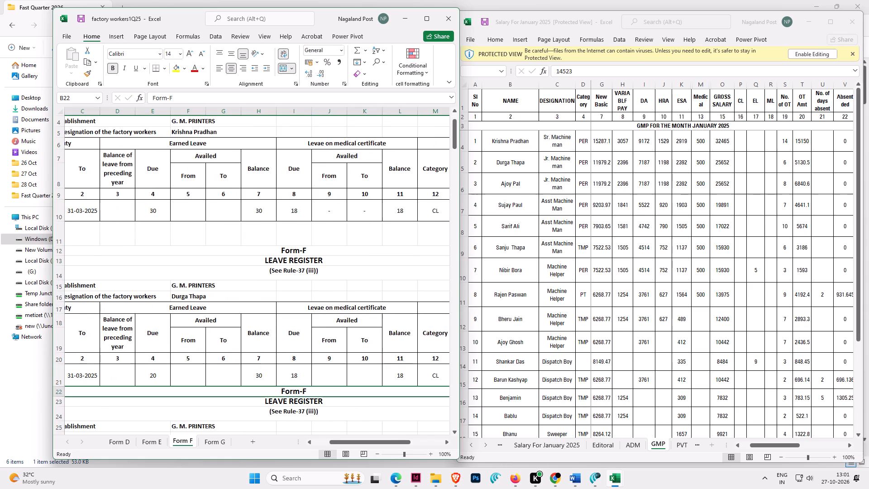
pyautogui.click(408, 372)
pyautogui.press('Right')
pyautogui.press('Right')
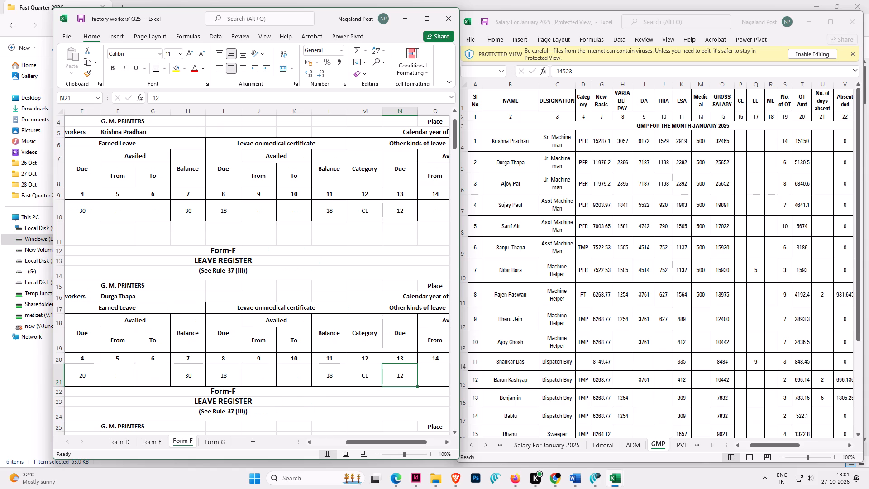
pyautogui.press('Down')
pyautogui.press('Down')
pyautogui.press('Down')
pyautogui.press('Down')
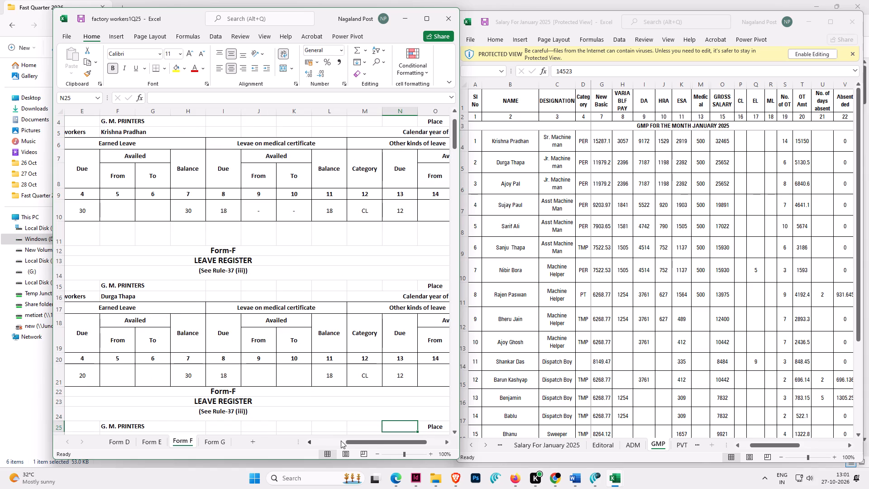
# Set the earned leave Due in row 21 to 30.
pyautogui.moveTo(365, 442); pyautogui.dragTo(320, 441)
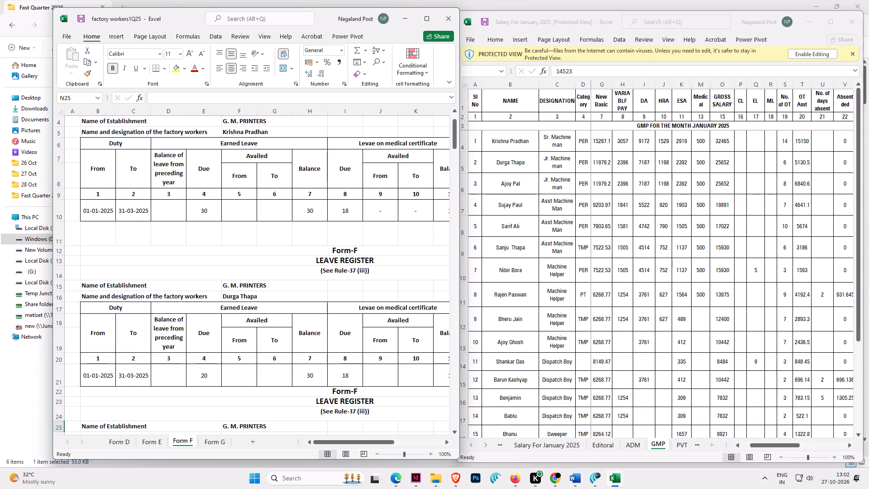
pyautogui.click(200, 370)
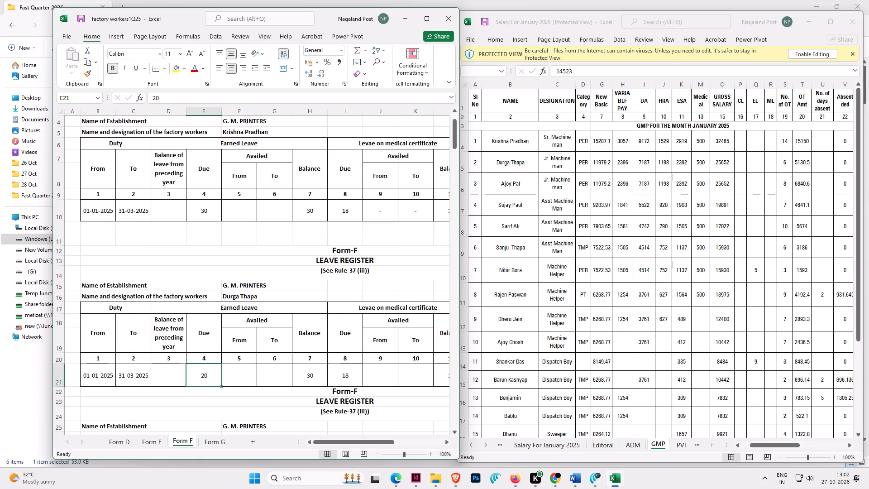
pyautogui.write('30')
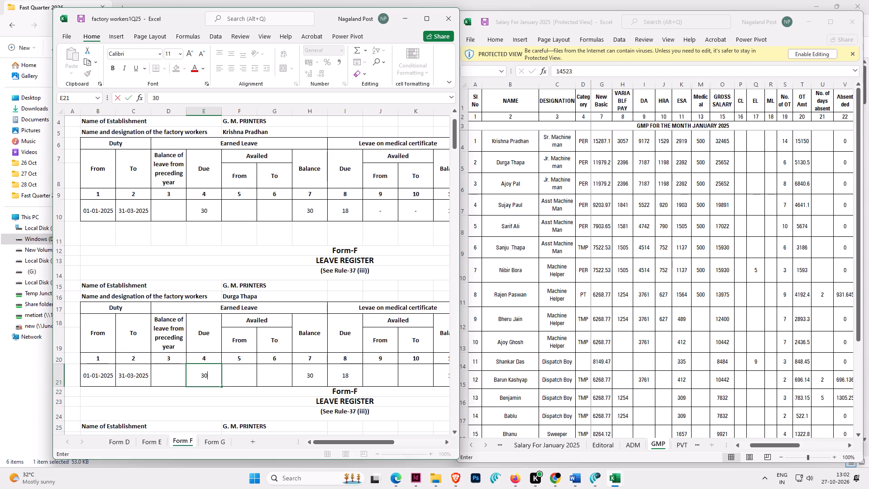
# Clear the earned leave Availed From and To dates in row 31 and set that row's Balance to 30.
pyautogui.scroll(-4, 197, 371)
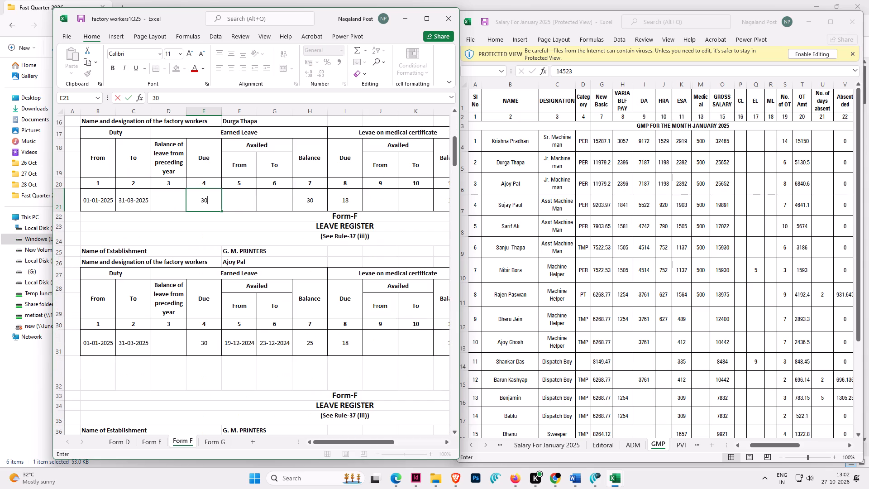
pyautogui.click(241, 343)
pyautogui.press('Delete')
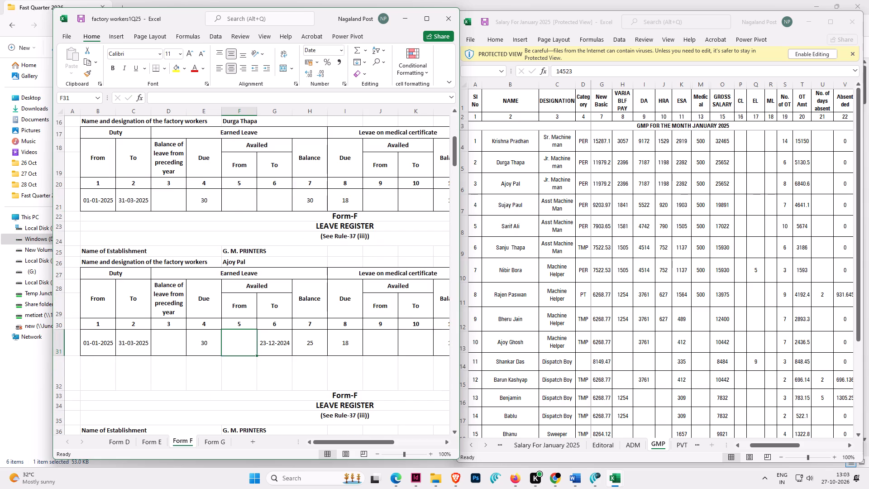
pyautogui.click(273, 339)
pyautogui.press('Delete')
pyautogui.click(306, 343)
pyautogui.write('30')
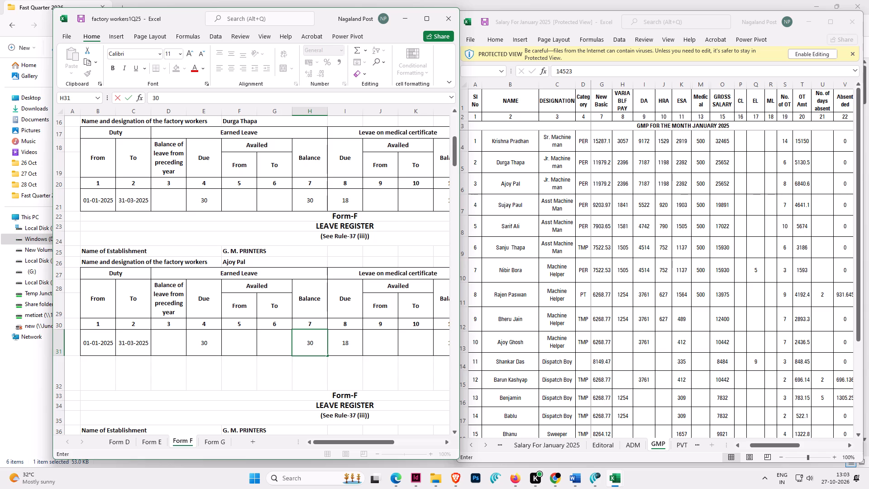
# Set the earned leave Due and Balance in row 42 to 30.
pyautogui.scroll(-5, 225, 369)
pyautogui.click(205, 313)
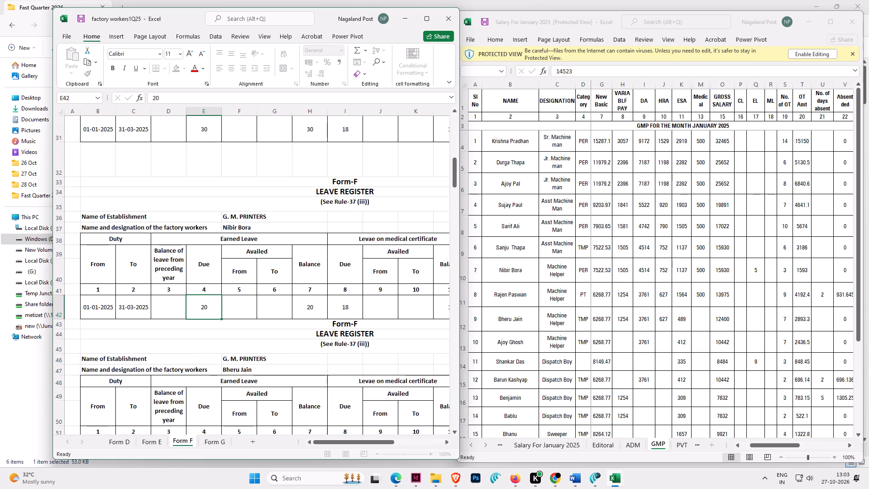
pyautogui.write('30')
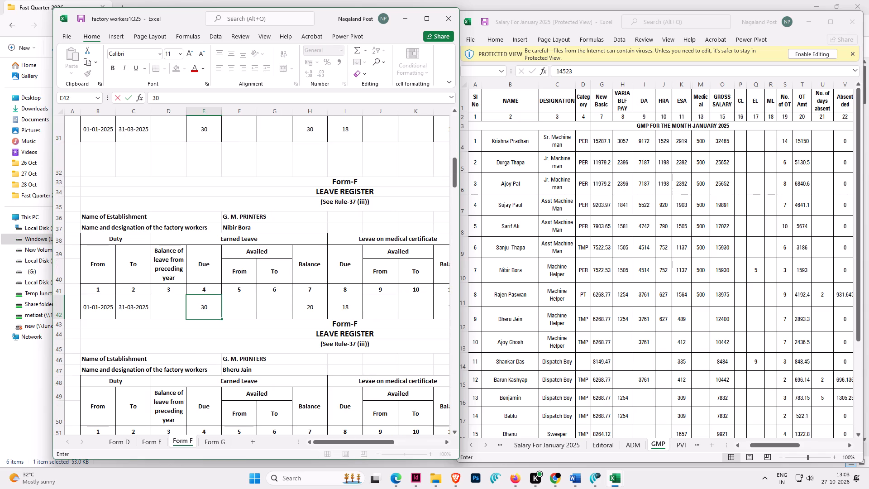
pyautogui.click(300, 307)
pyautogui.press('3')
pyautogui.press('0')
# Set the earned leave Due and Balance in row 63 to 30 and clear that row's Availed From and To dates.
pyautogui.scroll(-3, 298, 310)
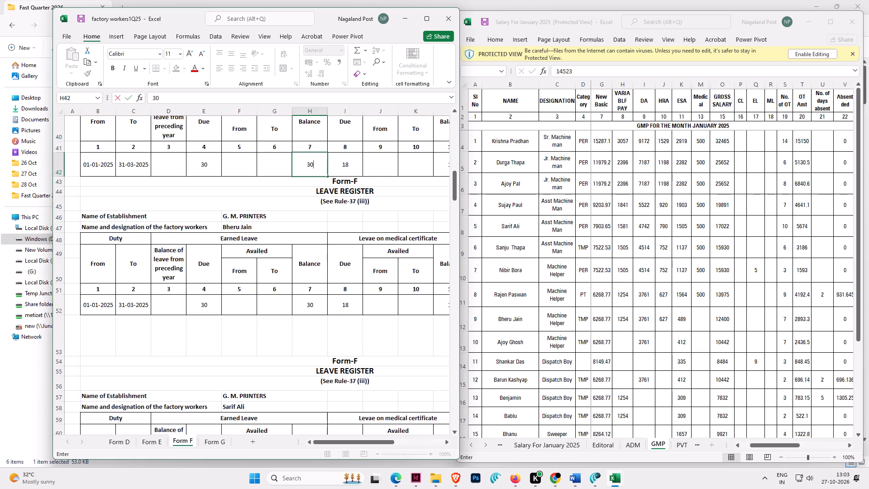
pyautogui.scroll(-4, 240, 311)
pyautogui.click(205, 313)
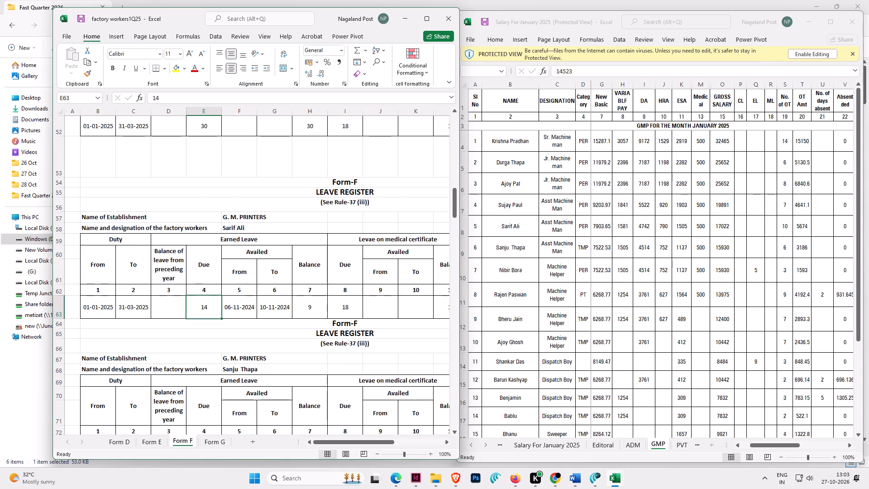
pyautogui.write('30')
pyautogui.click(306, 306)
pyautogui.press('3')
pyautogui.press('0')
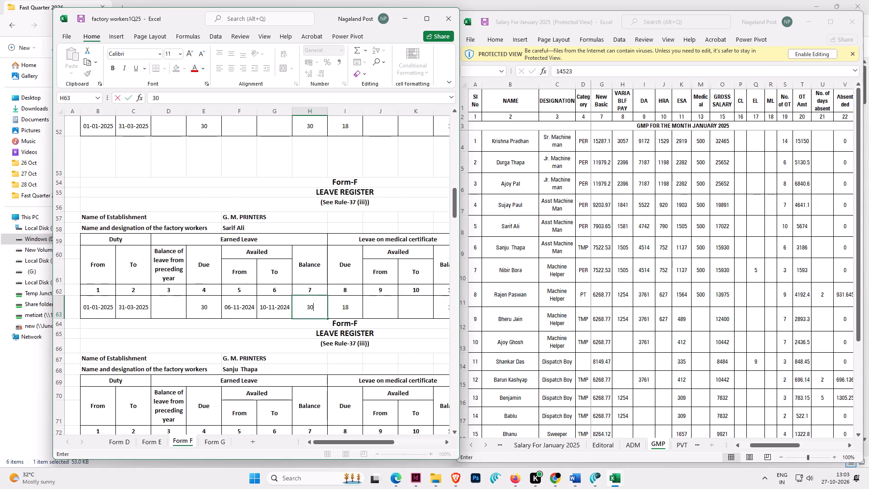
pyautogui.click(227, 313)
pyautogui.press('Delete')
pyautogui.click(273, 312)
pyautogui.press('Delete')
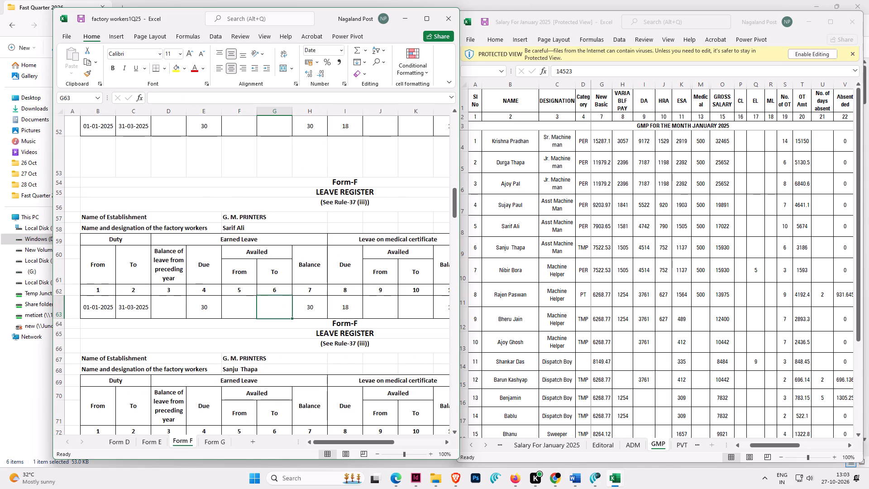
# Set the earned leave Balance in row 84 to 30.
pyautogui.scroll(-3, 240, 336)
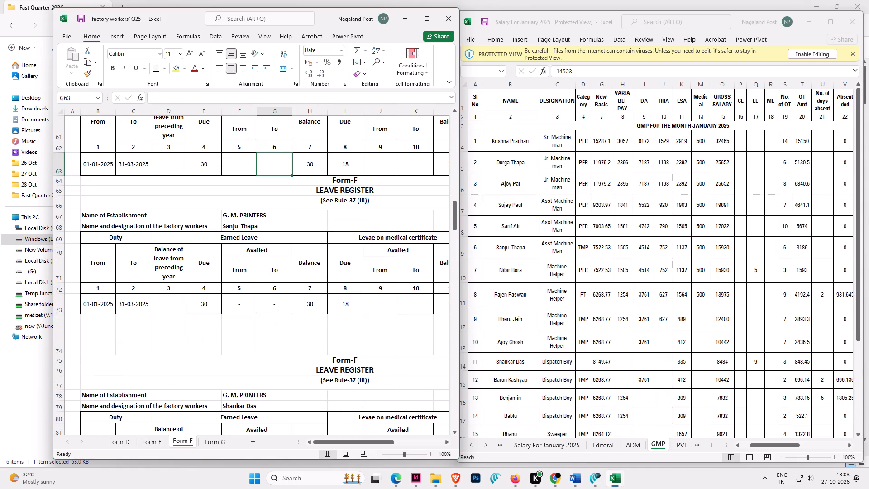
pyautogui.scroll(-5, 215, 316)
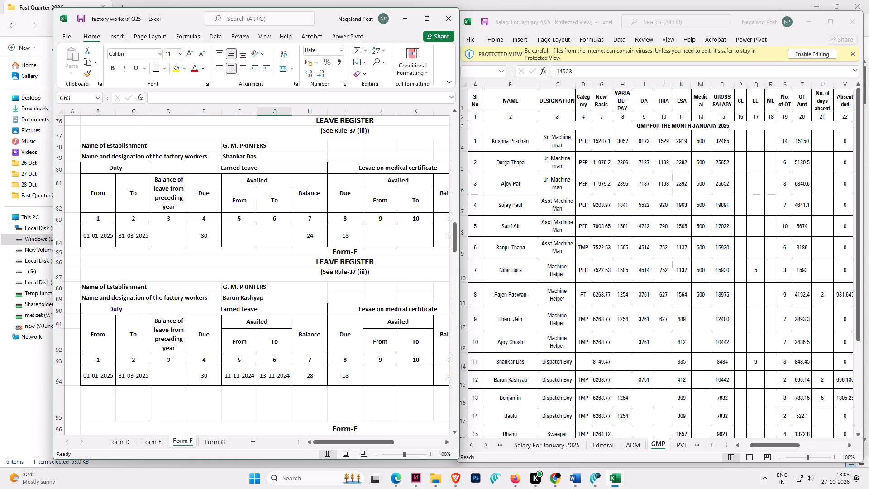
pyautogui.click(315, 241)
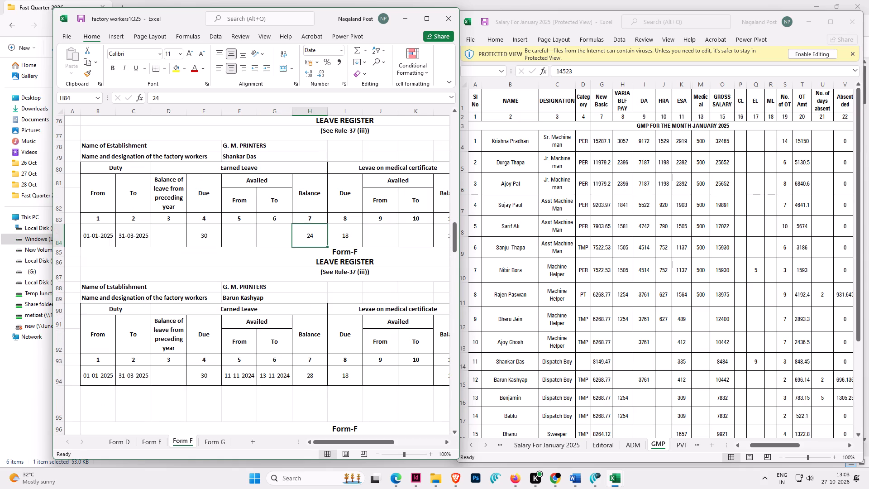
pyautogui.write('30')
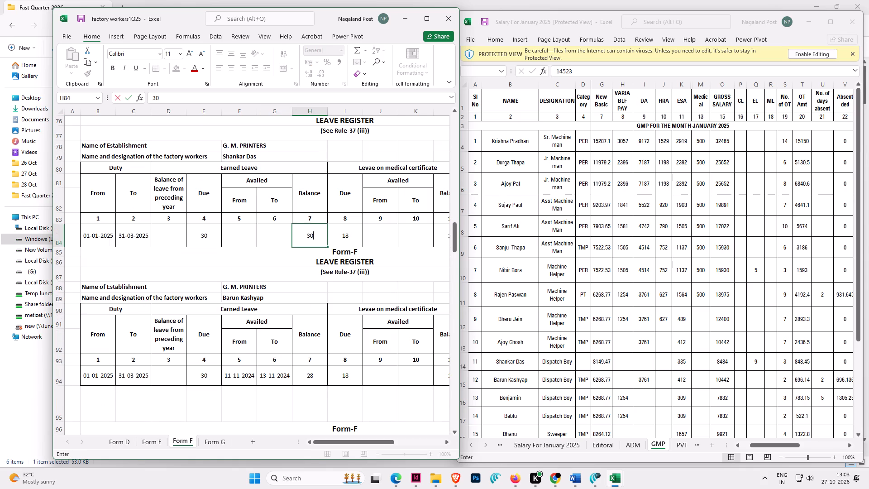
# Set the earned leave Balance in row 94 to 30 and clear that row's Availed From and To dates.
pyautogui.scroll(-2, 314, 245)
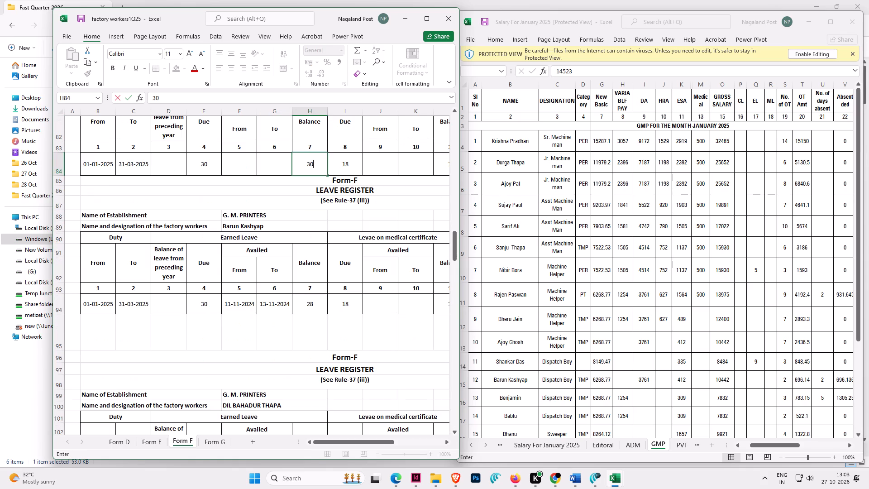
pyautogui.click(313, 307)
pyautogui.press('3')
pyautogui.press('0')
pyautogui.click(239, 301)
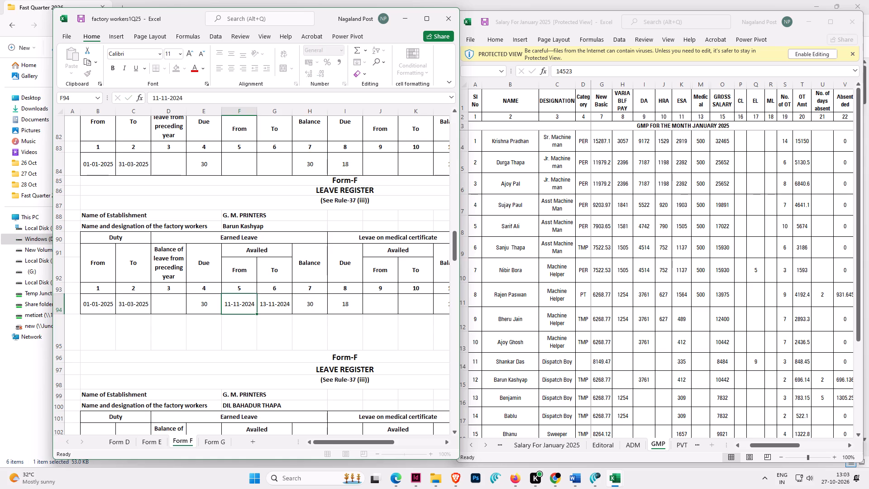
pyautogui.press('Delete')
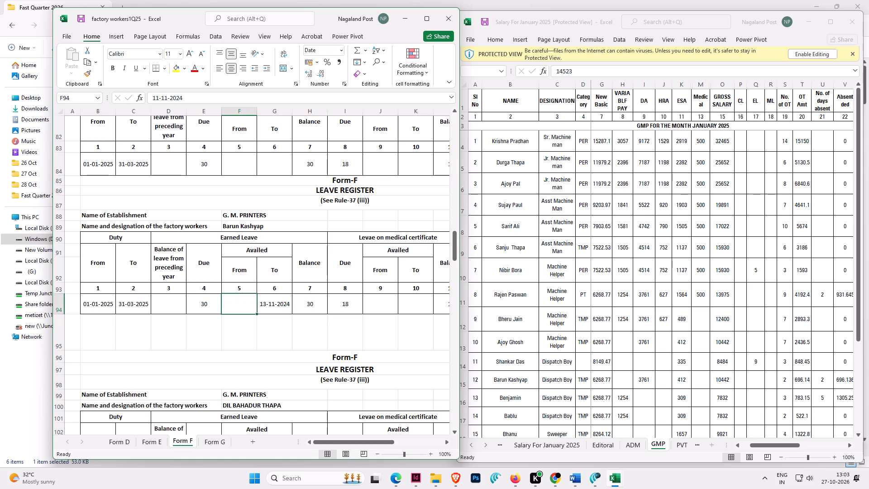
pyautogui.click(277, 303)
pyautogui.press('Delete')
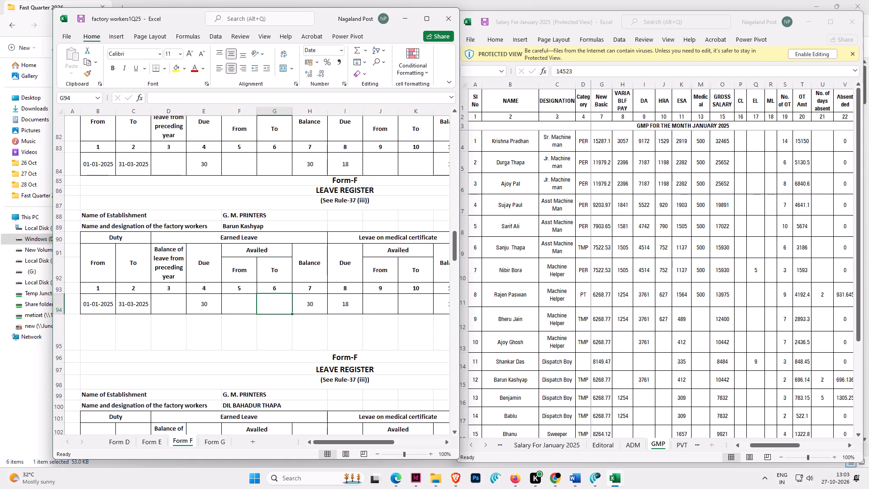
# Set the earned leave Due and Balance in row 137 to 30.
pyautogui.scroll(-6, 287, 339)
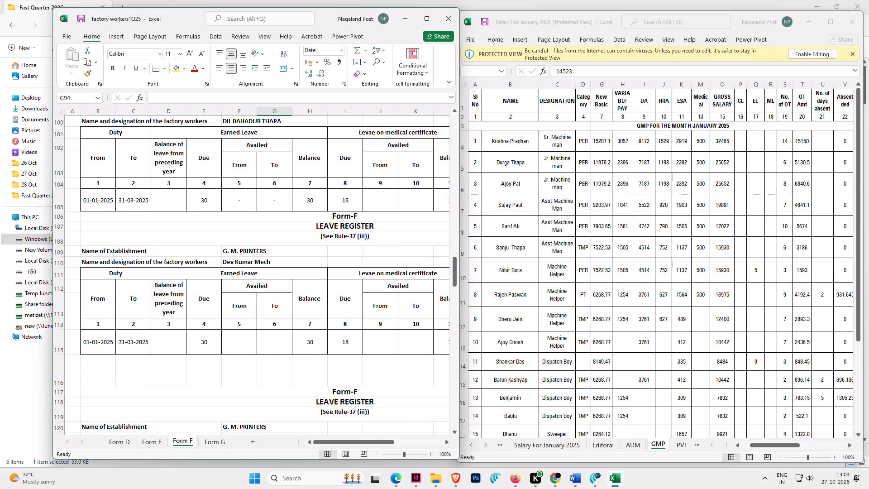
pyautogui.scroll(-8, 287, 340)
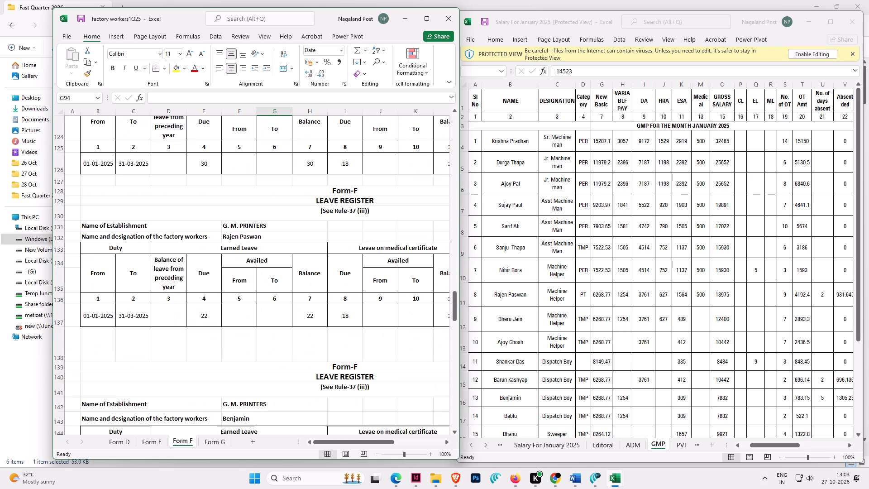
pyautogui.click(197, 312)
pyautogui.press('3')
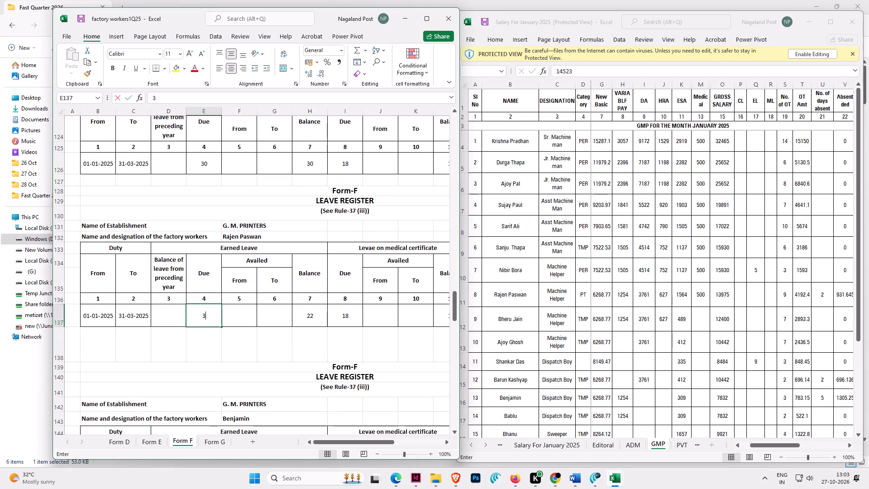
pyautogui.press('0')
pyautogui.click(311, 313)
pyautogui.write('30')
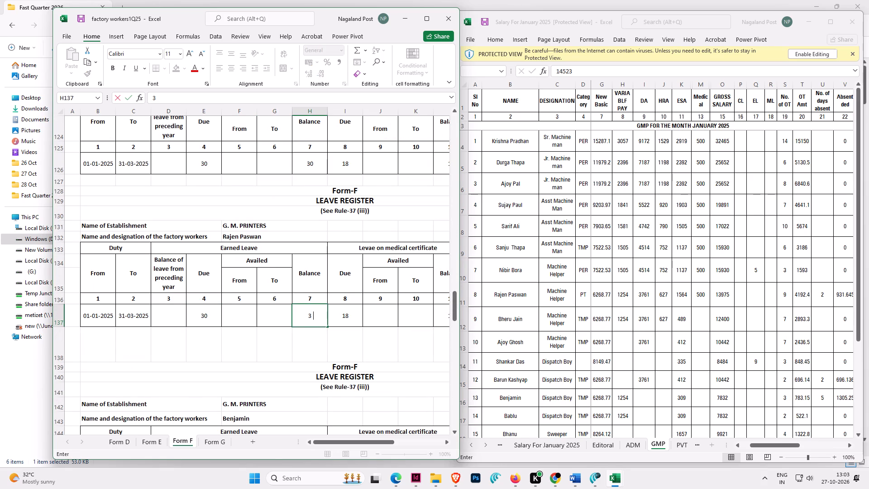
# Set the earned leave Due in row 158 to 30.
pyautogui.scroll(-4, 296, 322)
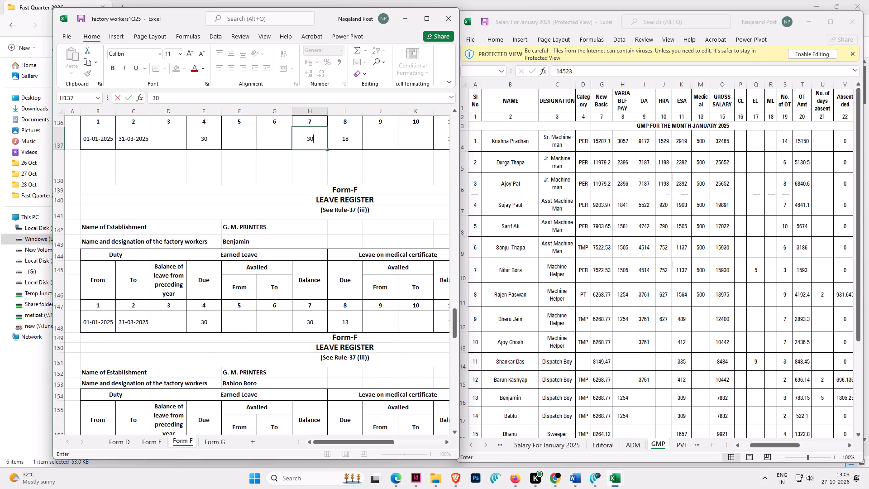
pyautogui.click(280, 327)
pyautogui.scroll(-3, 280, 327)
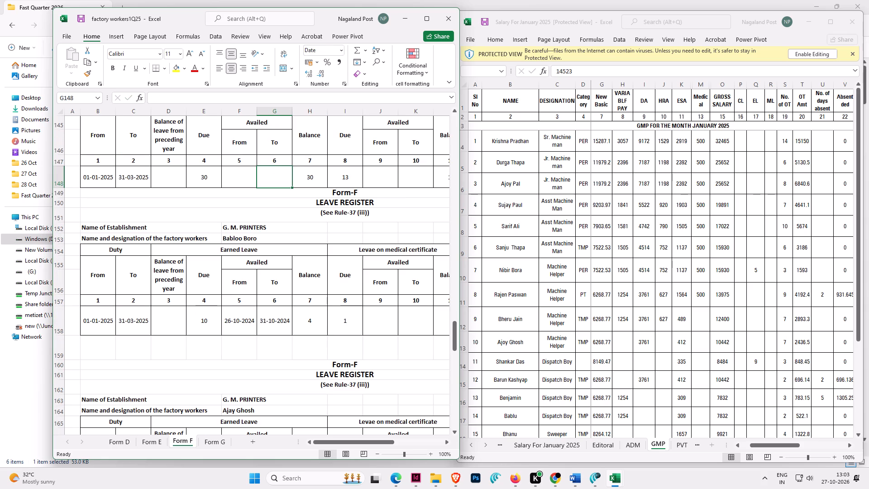
pyautogui.click(199, 320)
pyautogui.write('30')
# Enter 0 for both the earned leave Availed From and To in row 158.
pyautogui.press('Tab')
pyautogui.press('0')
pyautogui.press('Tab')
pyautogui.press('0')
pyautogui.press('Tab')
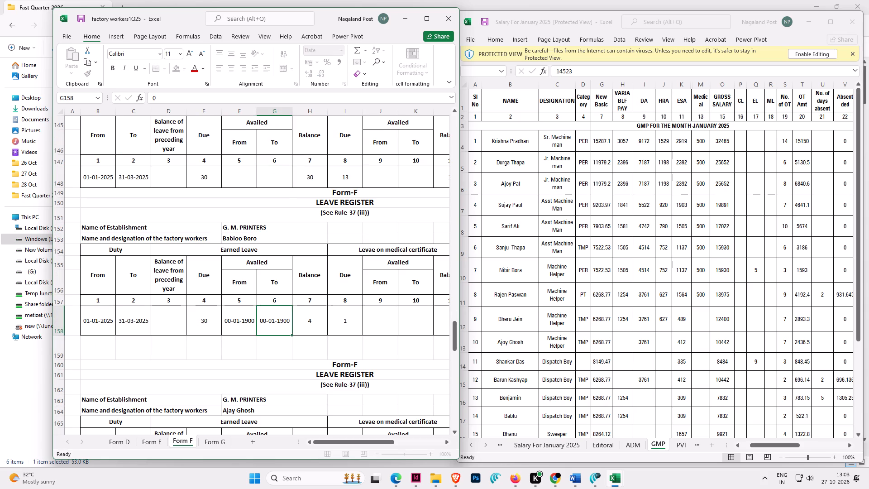
# Clear the earned leave Availed From and To in row 158 and set that row's Balance to 30.
pyautogui.click(235, 322)
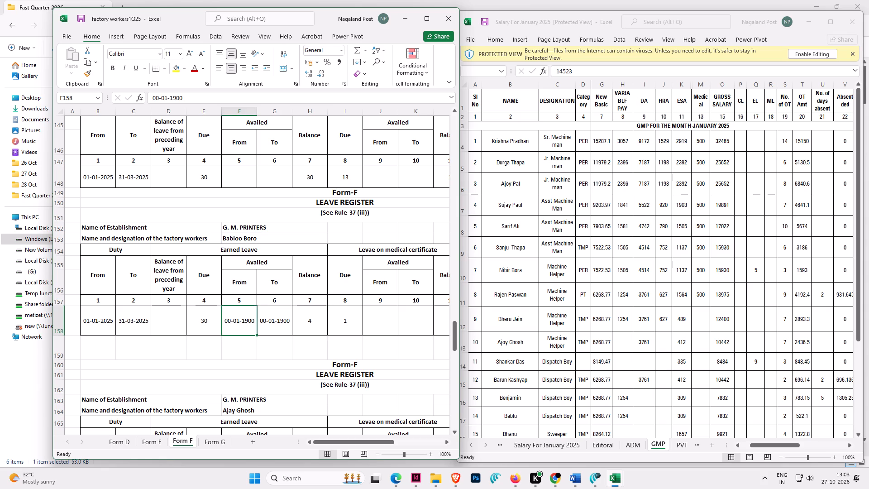
pyautogui.press('Delete')
pyautogui.press('Tab')
pyautogui.press('Delete')
pyautogui.press('Tab')
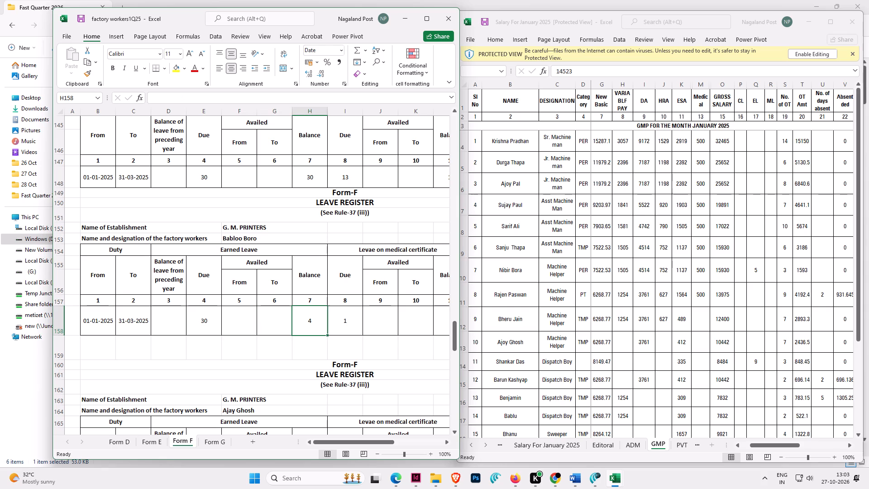
pyautogui.write('30')
# Set the medical certificate leave Due to 18 in row 158 and in row 148.
pyautogui.press('Tab')
pyautogui.write('18')
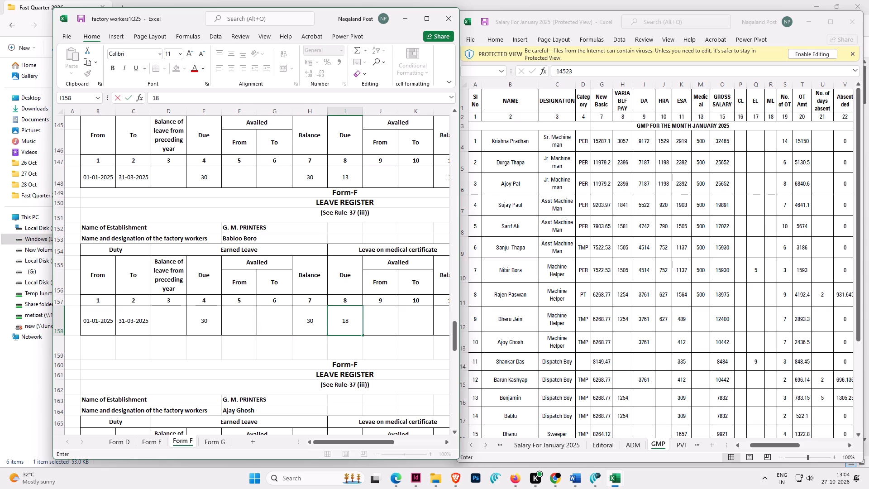
pyautogui.click(341, 176)
pyautogui.write('18')
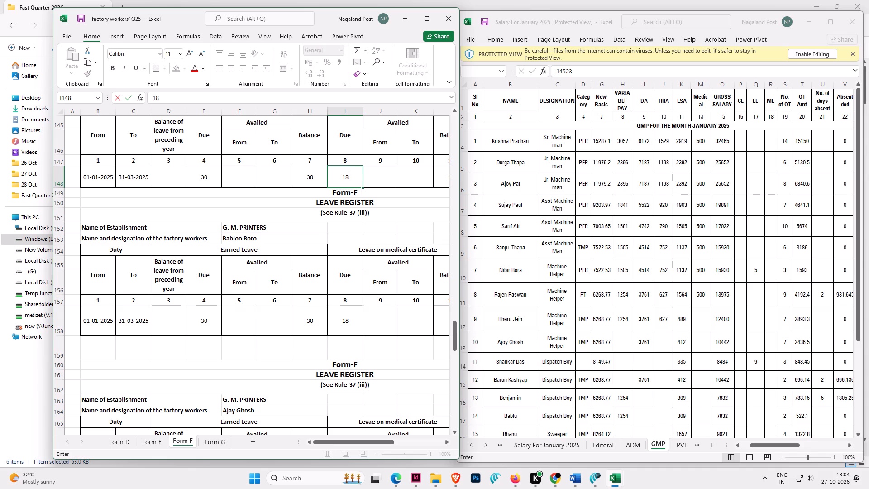
# Set the earned leave Due and Balance in row 169 to 30.
pyautogui.scroll(-3, 308, 259)
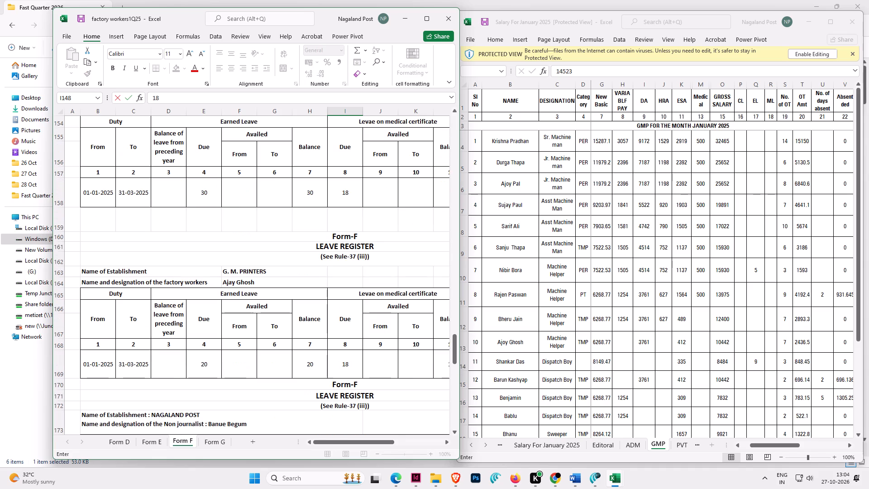
pyautogui.click(206, 370)
pyautogui.write('30')
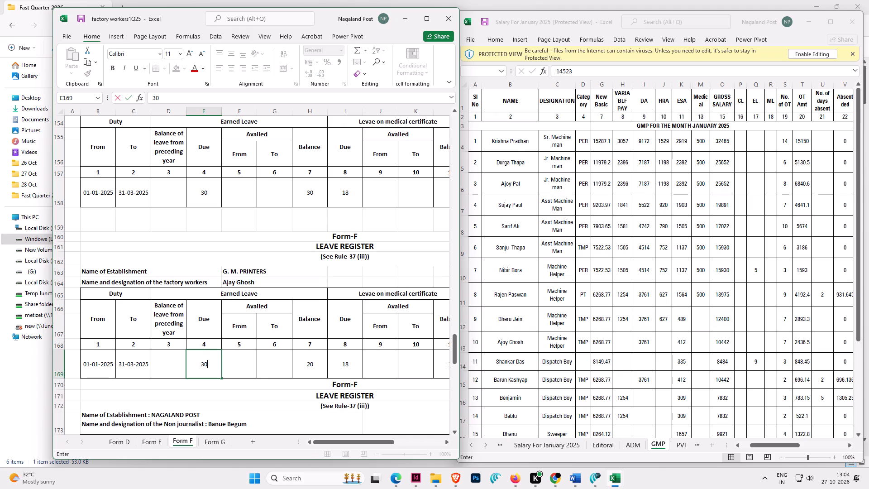
pyautogui.press('Tab')
pyautogui.press('Tab')
pyautogui.press('Tab')
pyautogui.write('30')
pyautogui.press('Return')
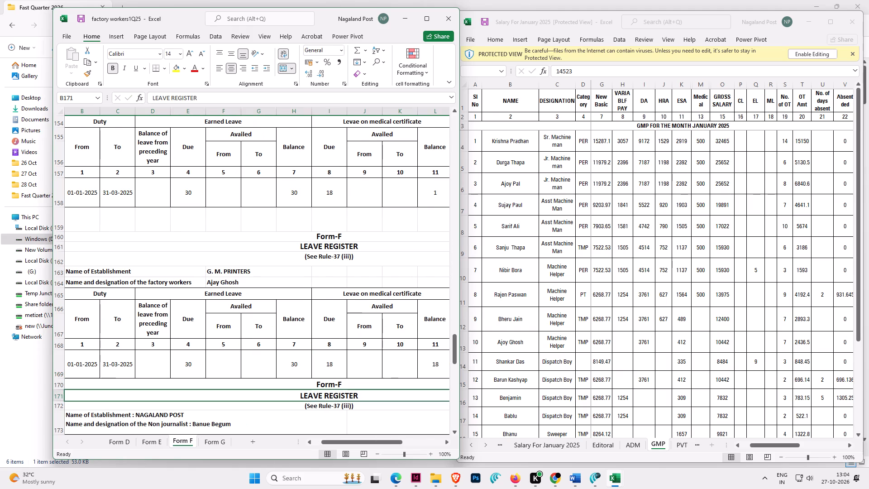
# Set the earned leave Due and Balance in row 178 to 30.
pyautogui.scroll(-1, 314, 328)
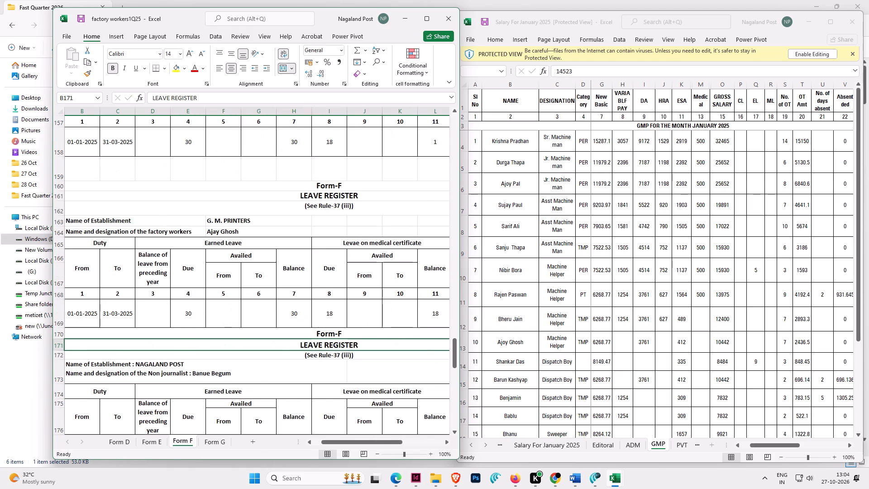
pyautogui.scroll(-2, 314, 328)
pyautogui.click(181, 368)
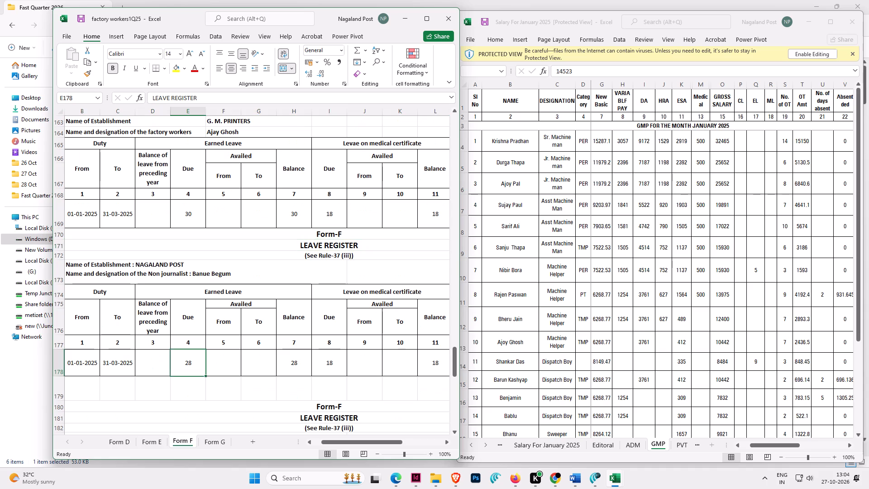
pyautogui.write('30')
pyautogui.press('Tab')
pyautogui.press('Tab')
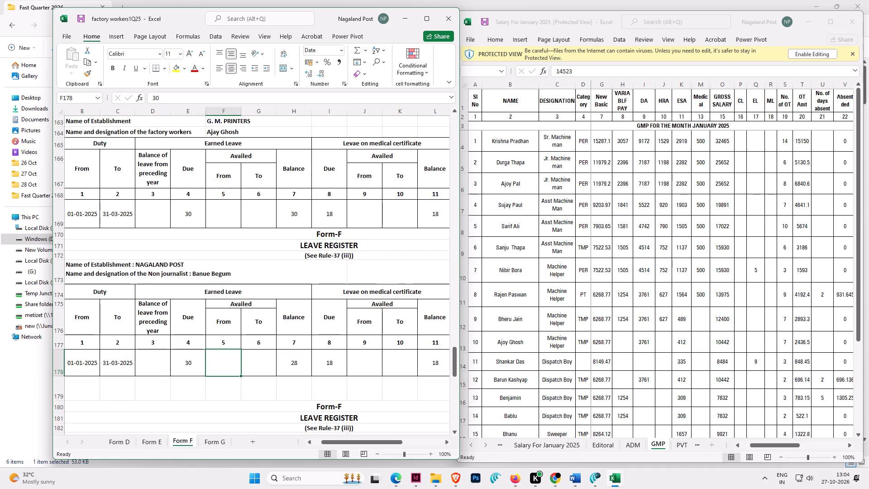
pyautogui.press('Tab')
pyautogui.write('30')
pyautogui.press('Return')
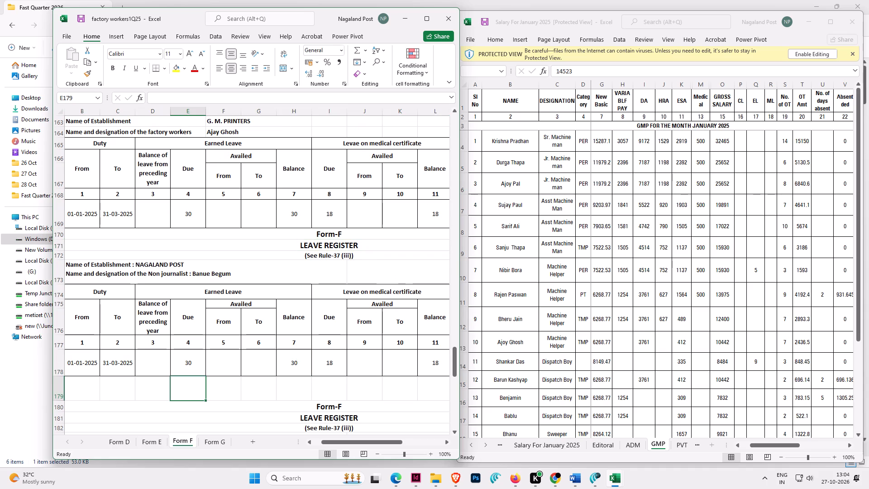
# Set the earned leave Due in row 209 to 30 and enter 30 in that row's Availed To cell.
pyautogui.scroll(-5, 278, 339)
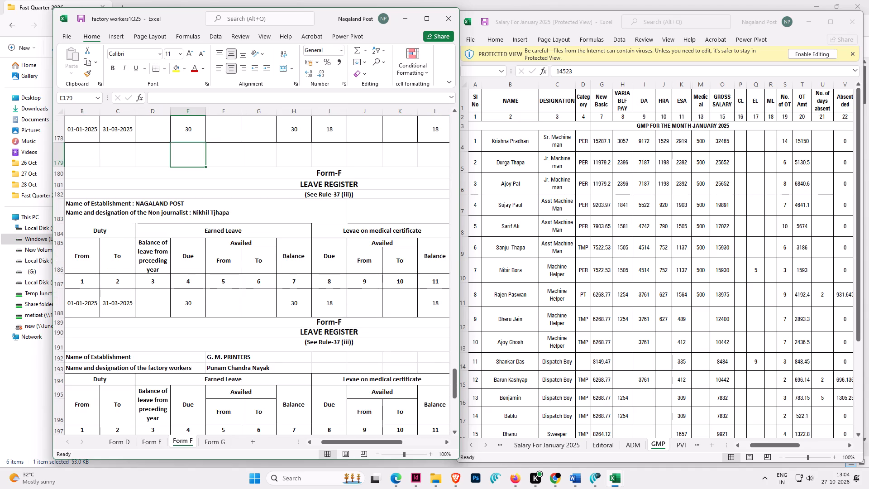
pyautogui.scroll(-6, 210, 311)
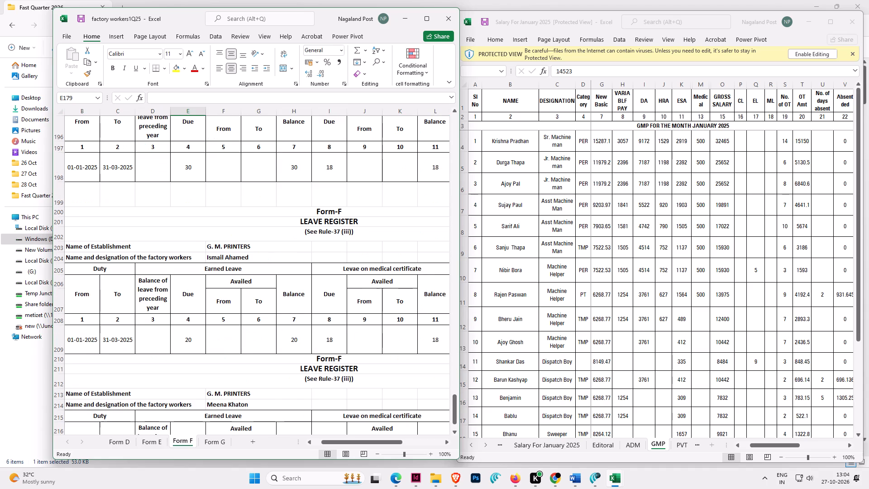
pyautogui.click(189, 335)
pyautogui.write('30')
pyautogui.press('Tab')
pyautogui.press('Tab')
pyautogui.write('30')
pyautogui.press('Return')
pyautogui.scroll(-3, 217, 335)
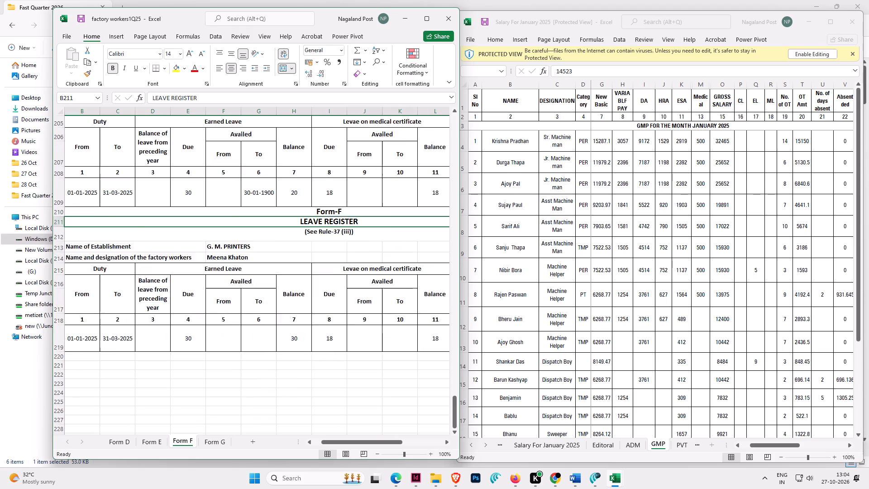
# Check the earned leave entries in the last worker's register at row 219.
pyautogui.scroll(-1, 217, 335)
pyautogui.click(189, 283)
pyautogui.press('Tab')
pyautogui.scroll(3, 344, 297)
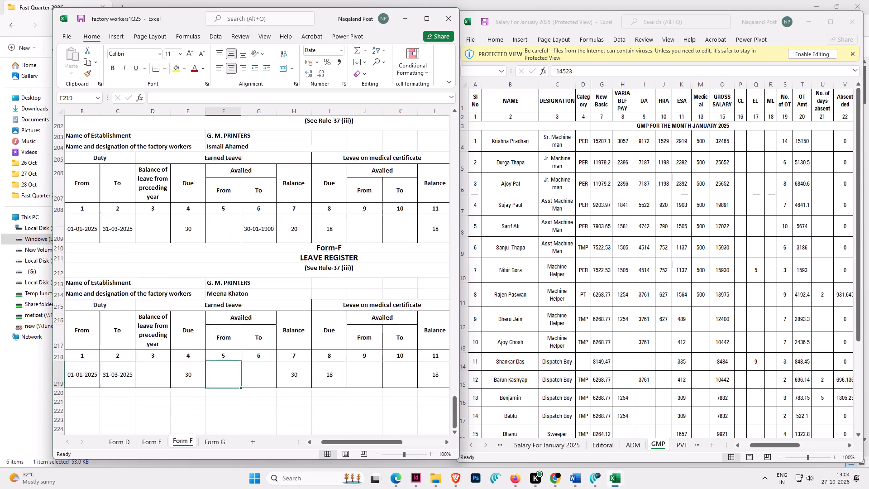
pyautogui.scroll(20, 344, 297)
pyautogui.scroll(20, 344, 297)
pyautogui.scroll(13, 344, 297)
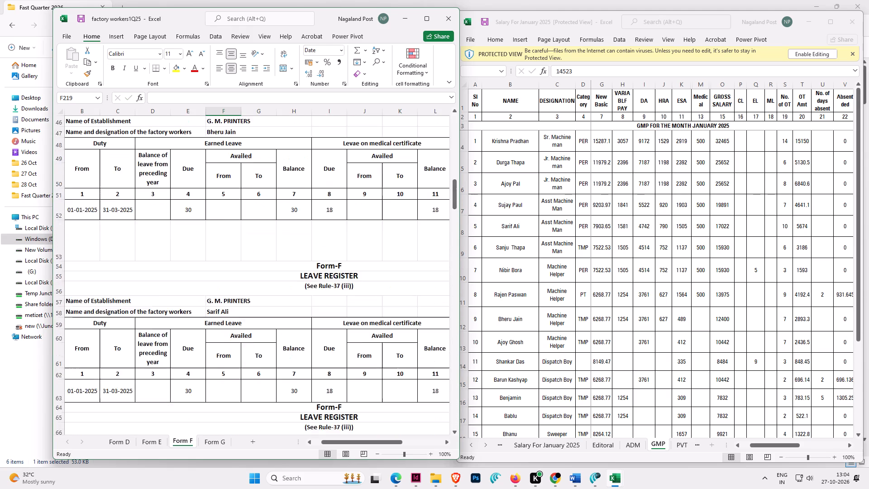
pyautogui.scroll(20, 345, 268)
pyautogui.scroll(7, 345, 268)
# Review the leave entries from the first worker's register at row 10 through row 31, including medical certificate and other kinds of leave.
pyautogui.click(326, 239)
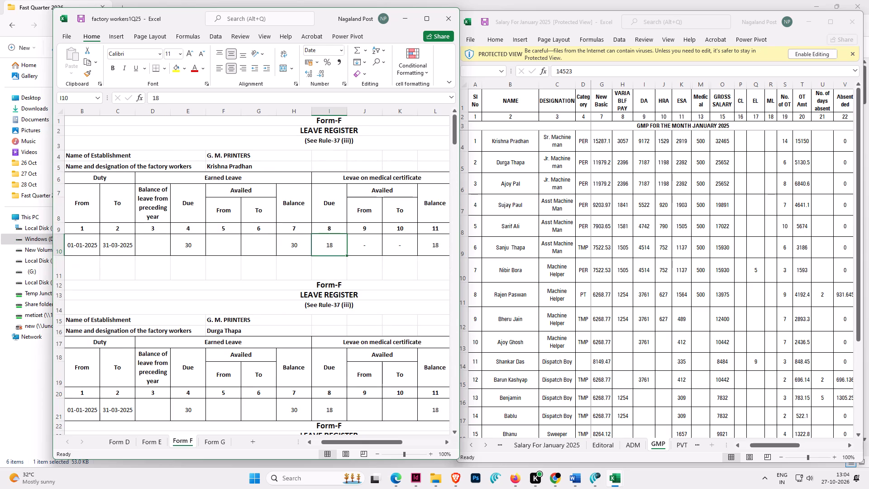
pyautogui.moveTo(358, 441); pyautogui.dragTo(389, 441)
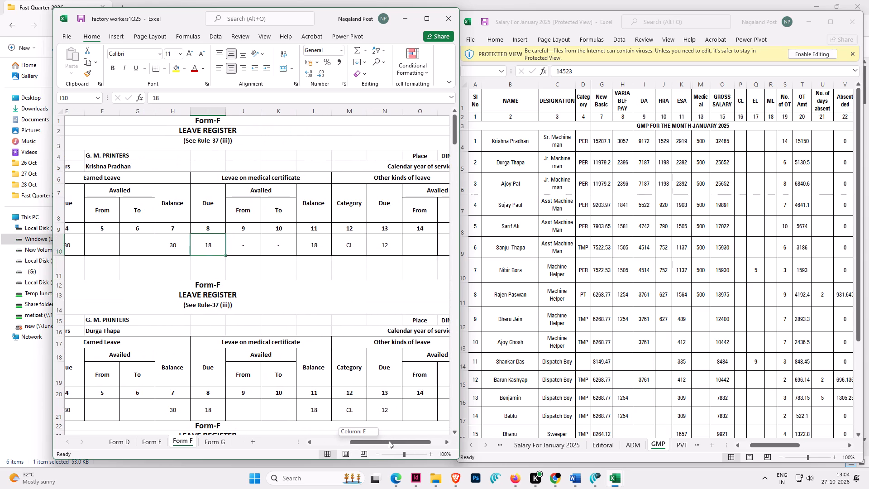
pyautogui.moveTo(389, 441); pyautogui.dragTo(395, 441)
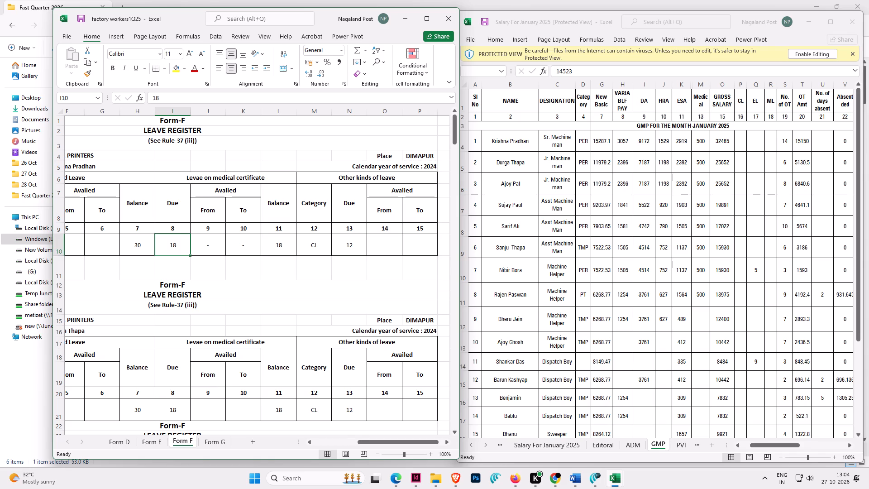
pyautogui.press('Down')
pyautogui.press('Down')
pyautogui.press('Down')
pyautogui.press('Down')
pyautogui.press('Down')
pyautogui.press('Down')
pyautogui.press('Down')
pyautogui.press('Down')
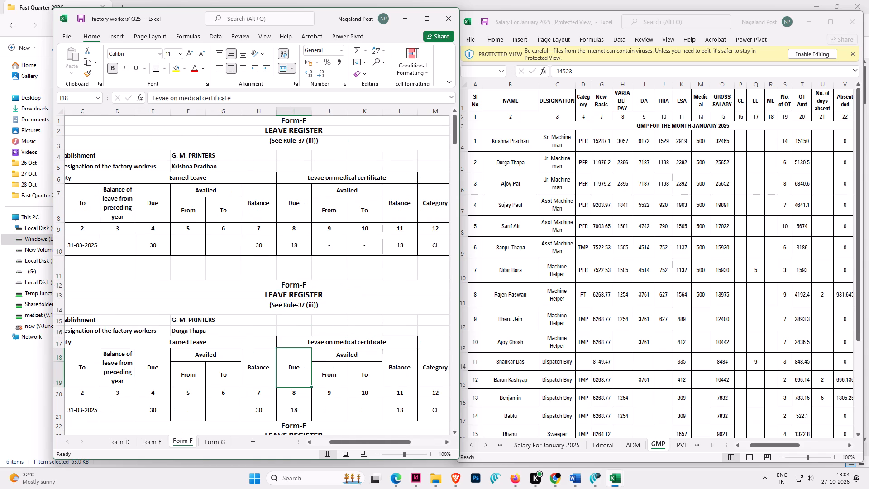
pyautogui.press('Down')
pyautogui.press('Down')
pyautogui.press('Down')
pyautogui.press('Down')
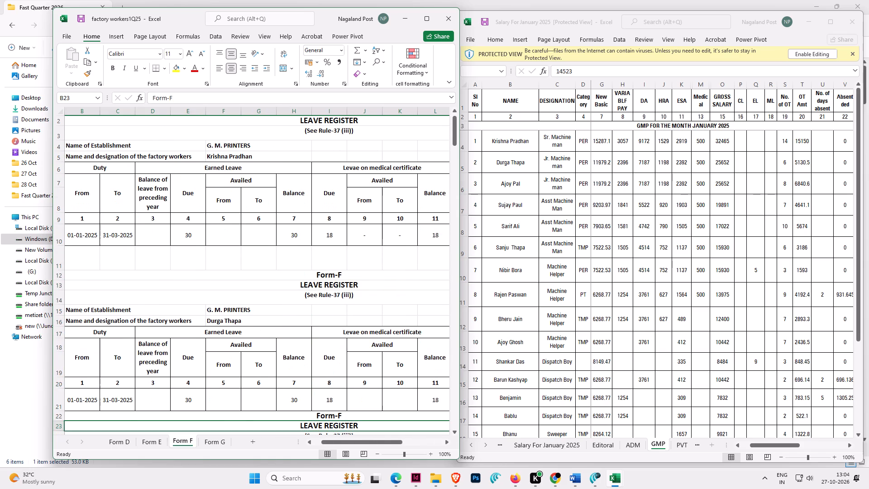
pyautogui.press('Down')
pyautogui.press('Down')
pyautogui.press('Down')
pyautogui.press('Down')
pyautogui.press('Down')
pyautogui.press('Down')
pyautogui.press('Down')
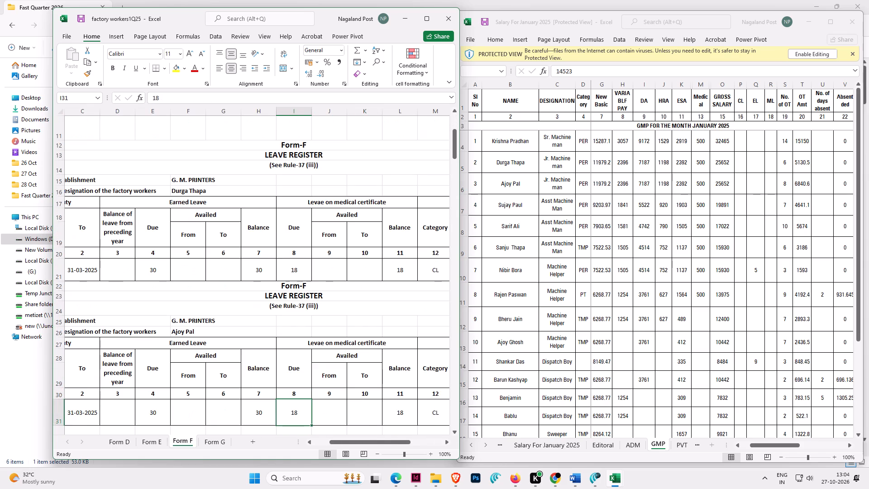
pyautogui.press('Down')
pyautogui.press('Down')
pyautogui.press('Down')
pyautogui.press('Up')
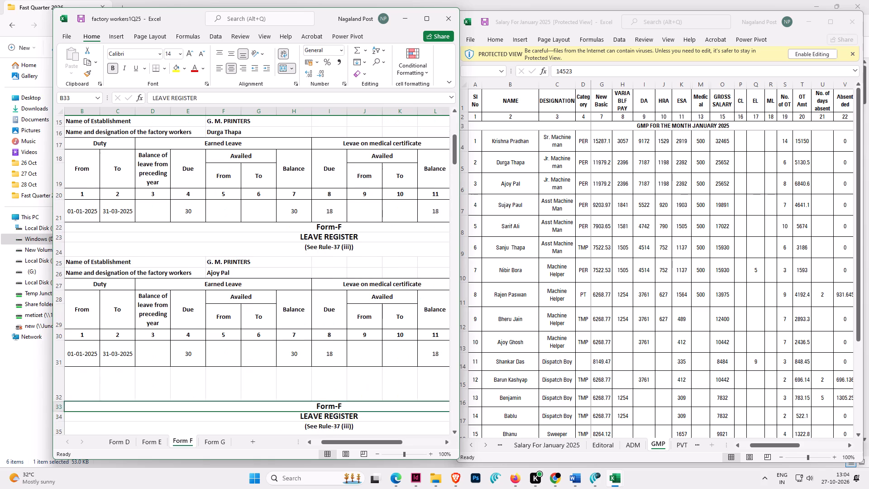
pyautogui.press('Up')
pyautogui.press('Up')
pyautogui.press('Down')
pyautogui.press('Down')
pyautogui.press('Down')
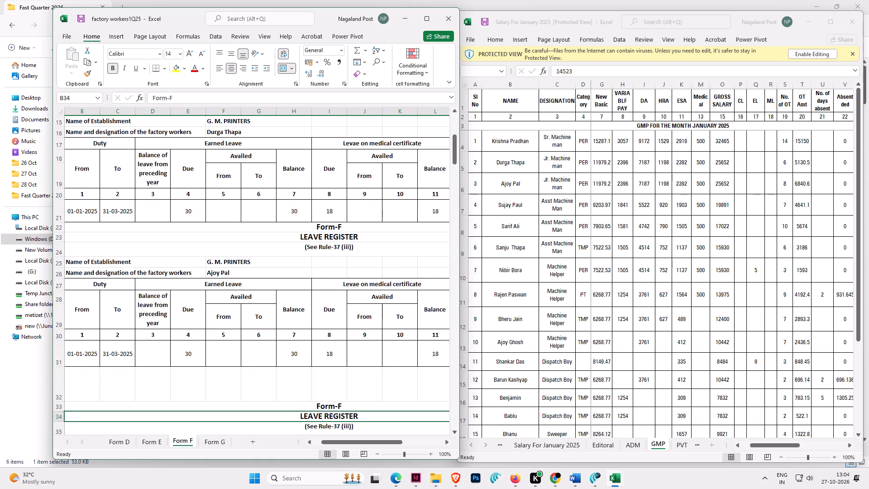
# Reposition and widen the factory workers workbook window so the other kinds of leave columns fit beside the salary workbook.
pyautogui.click(353, 441)
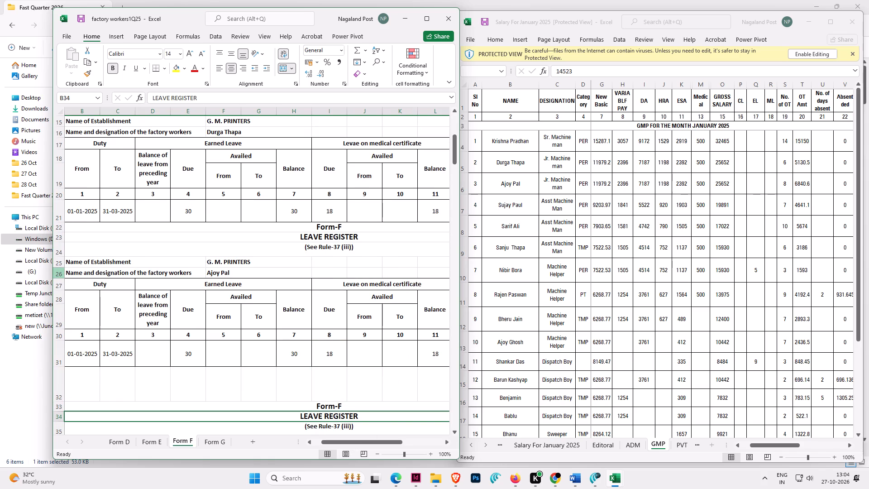
pyautogui.moveTo(186, 20); pyautogui.dragTo(138, 20)
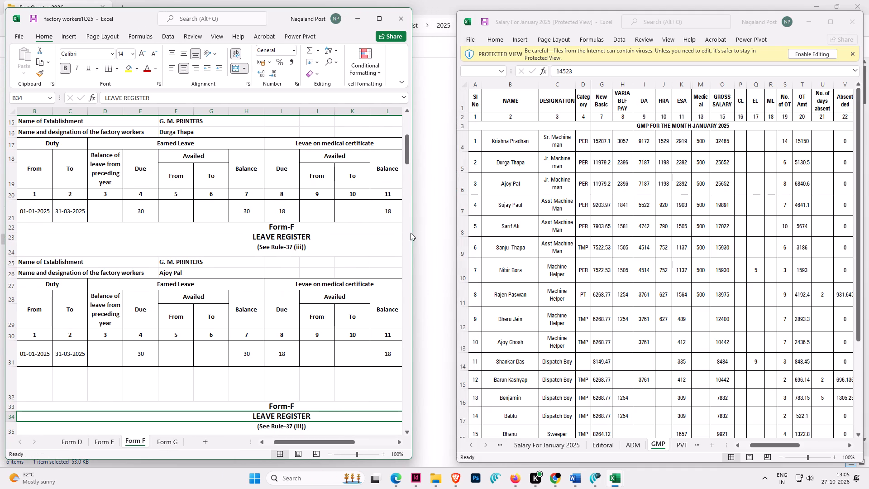
pyautogui.moveTo(412, 233); pyautogui.dragTo(461, 229)
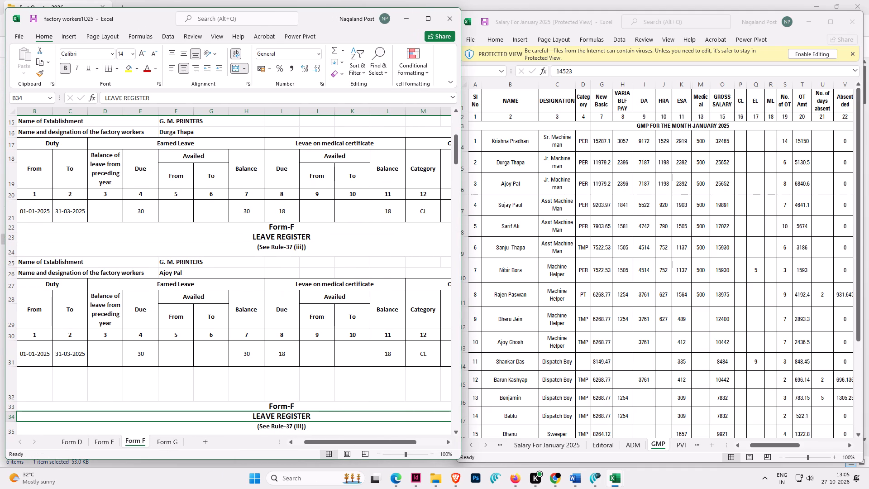
pyautogui.moveTo(338, 442); pyautogui.dragTo(372, 442)
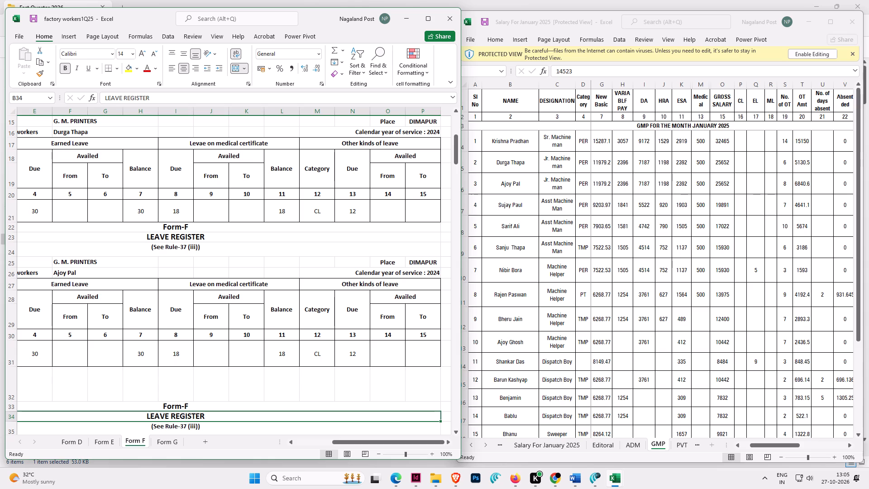
# Review the CL Due values under other kinds of leave in the registers from row 31 to row 73.
pyautogui.click(358, 352)
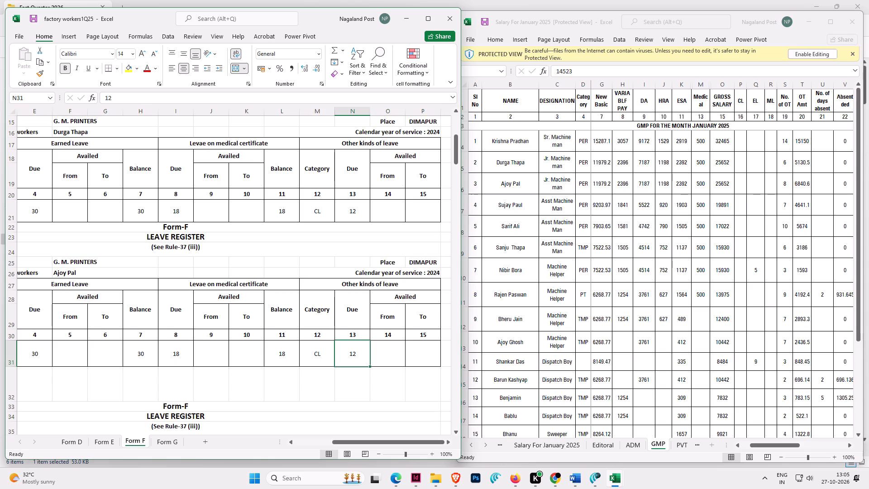
pyautogui.press('Down')
pyautogui.press('Down')
pyautogui.press('Down')
pyautogui.press('Down')
pyautogui.press('Down')
pyautogui.press('Down')
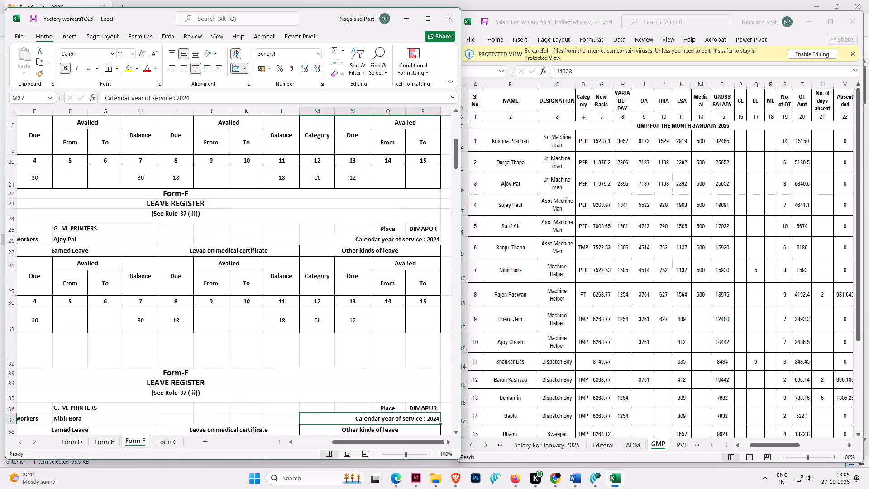
pyautogui.press('Down')
pyautogui.press('Down')
pyautogui.press('Down')
pyautogui.press('Down')
pyautogui.press('Down')
pyautogui.press('Down')
pyautogui.press('Down')
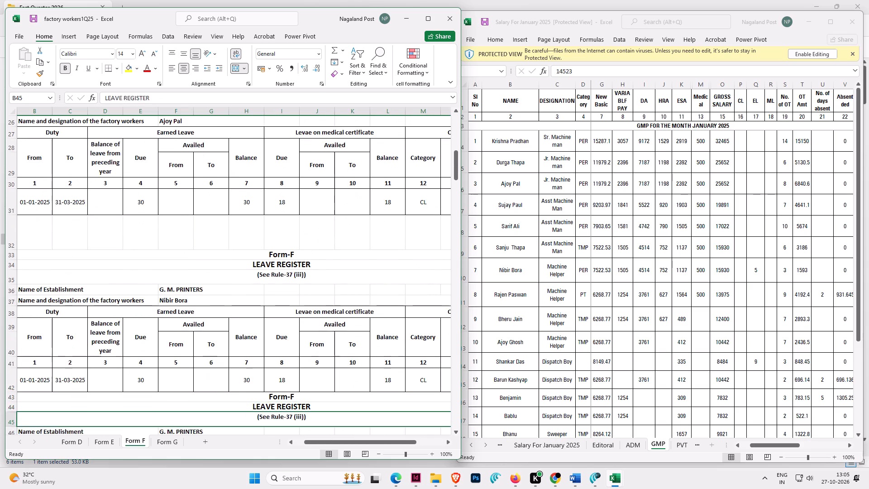
pyautogui.press('Down')
pyautogui.press('Down')
pyautogui.press('Down')
pyautogui.press('Down')
pyautogui.press('Down')
pyautogui.press('Down')
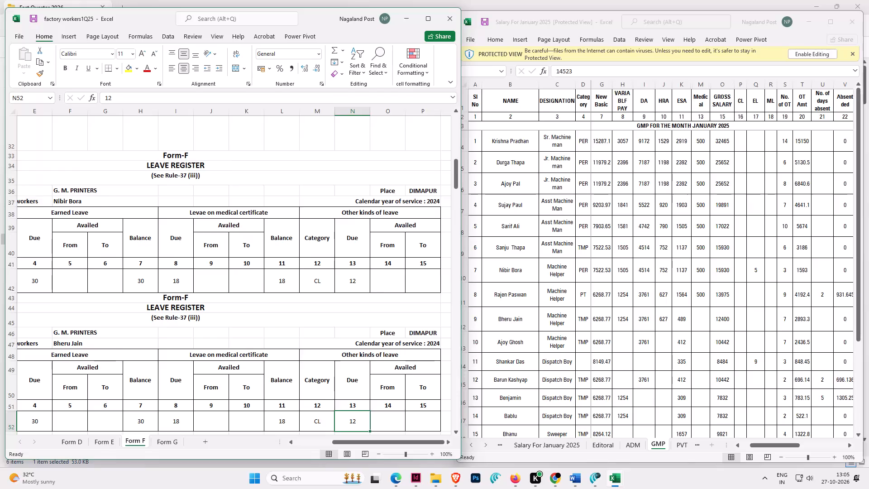
pyautogui.press('Down')
pyautogui.press('Down')
pyautogui.press('Down')
pyautogui.press('Down')
pyautogui.press('Down')
pyautogui.press('Down')
pyautogui.press('Down')
pyautogui.press('Down')
pyautogui.press('Down')
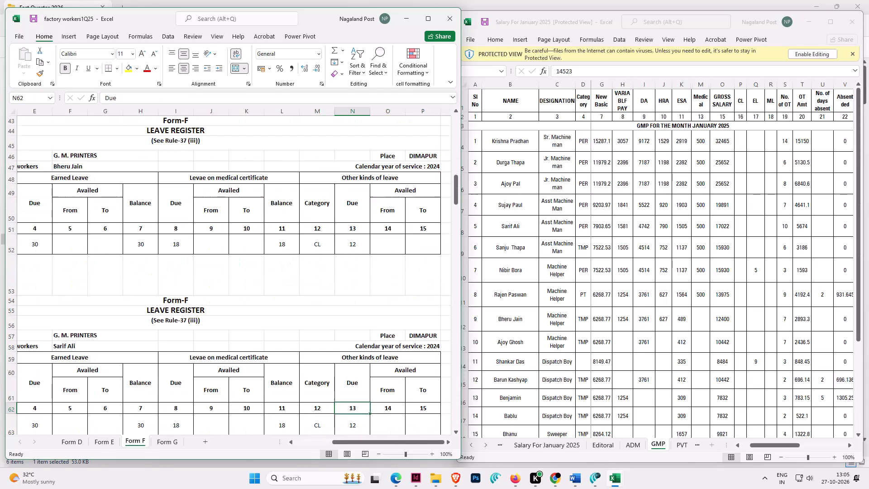
pyautogui.press('Down')
pyautogui.press('Down')
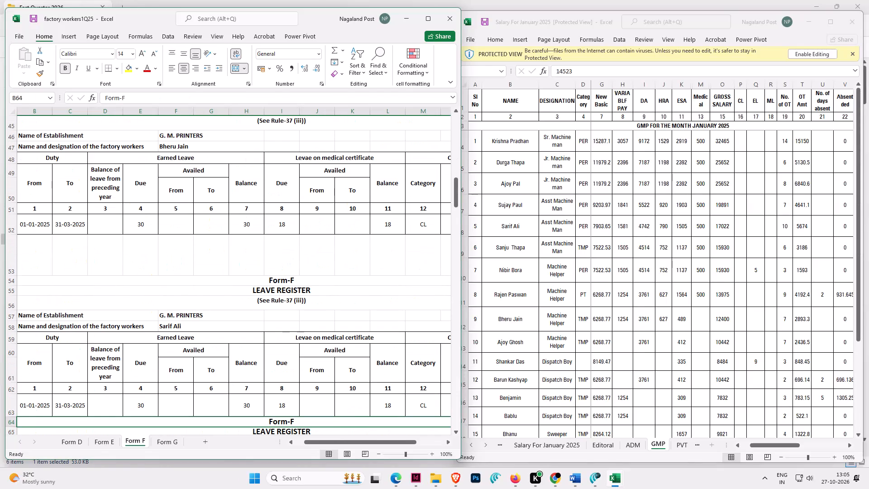
pyautogui.press('Down')
pyautogui.press('Down')
pyautogui.press('Down')
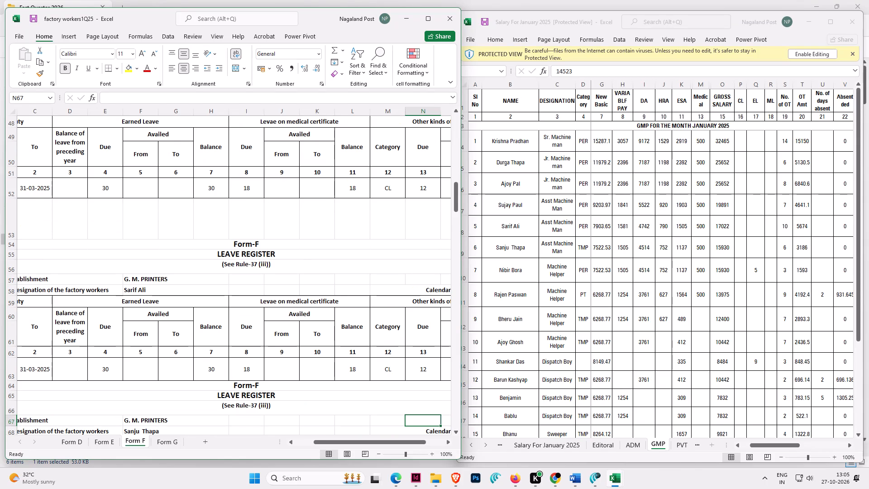
pyautogui.press('Down')
pyautogui.press('Down')
pyautogui.press('Down')
pyautogui.press('Down')
pyautogui.press('Down')
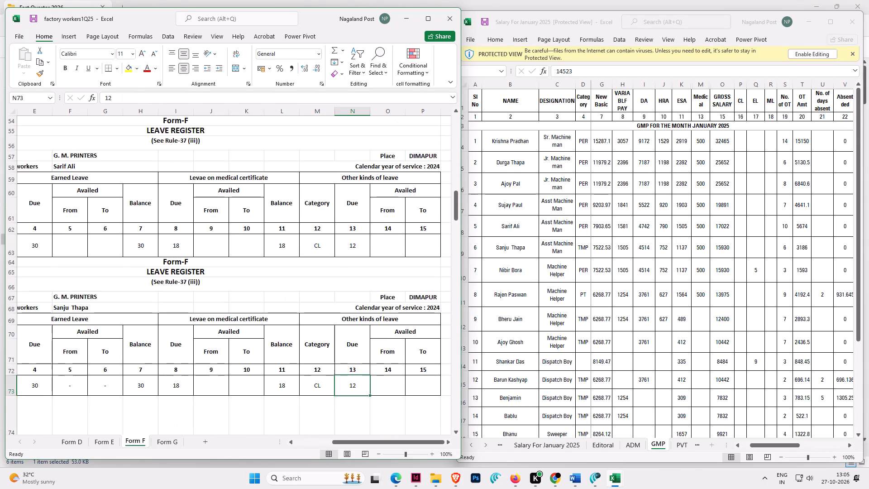
# Check the CL Due values under other kinds of leave in rows 84 and 94.
pyautogui.press('Down')
pyautogui.press('Down')
pyautogui.press('Down')
pyautogui.press('Down')
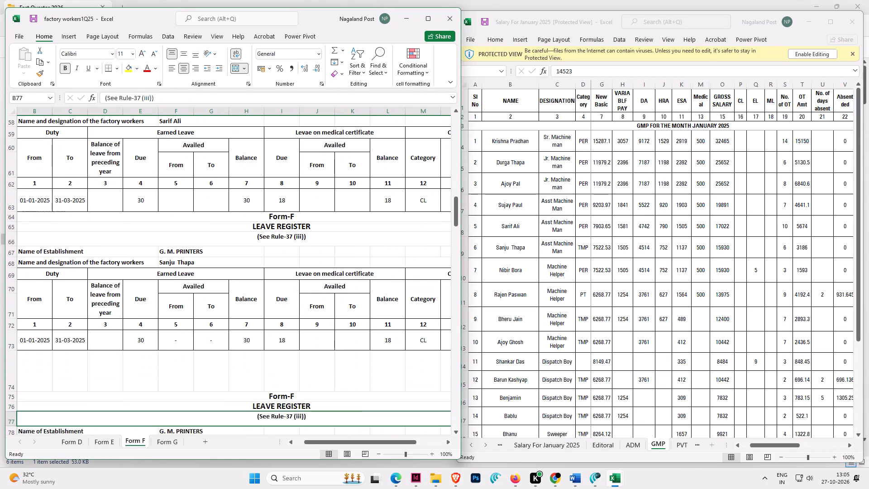
pyautogui.press('Down')
pyautogui.press('Down')
pyautogui.press('Down')
pyautogui.press('Down')
pyautogui.press('Down')
pyautogui.press('Down')
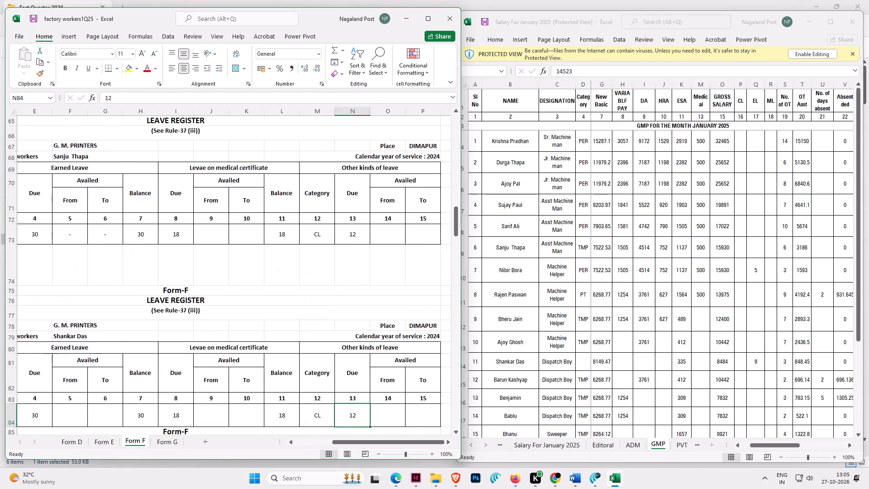
pyautogui.press('Down')
pyautogui.press('Down')
pyautogui.press('Down')
pyautogui.press('Down')
pyautogui.press('Down')
pyautogui.press('Down')
pyautogui.press('Down')
pyautogui.press('Down')
pyautogui.press('Down')
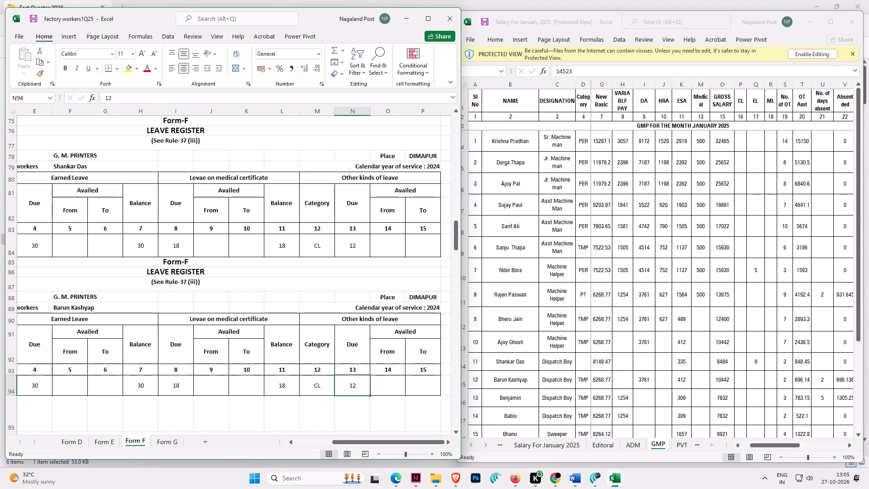
pyautogui.press('Down')
pyautogui.press('Down')
pyautogui.press('Down')
pyautogui.press('Down')
pyautogui.press('Down')
pyautogui.press('Down')
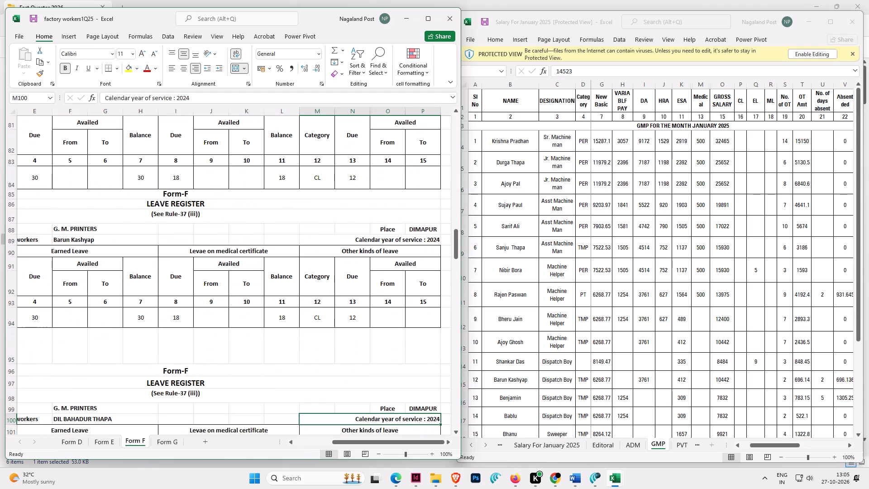
# Set the CL Due under other kinds of leave in row 105 to 12.
pyautogui.press('Down')
pyautogui.press('Down')
pyautogui.press('Down')
pyautogui.press('Down')
pyautogui.press('Down')
pyautogui.press('Down')
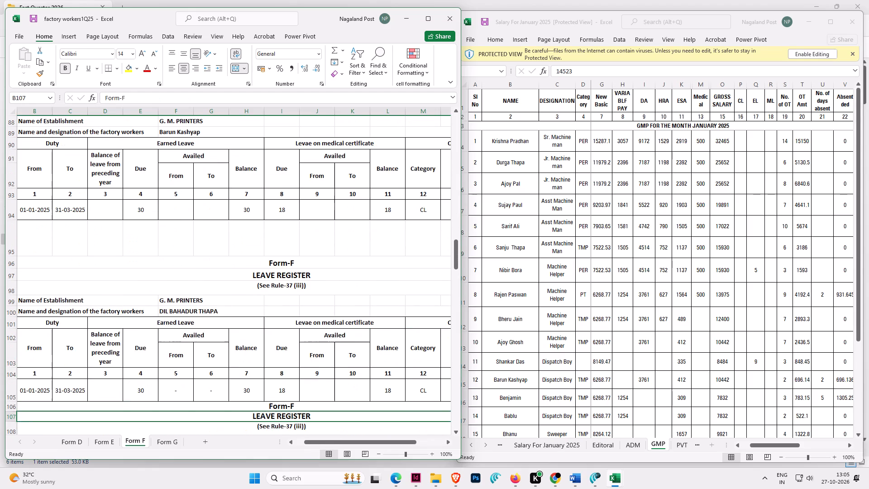
pyautogui.press('Up')
pyautogui.press('Up')
pyautogui.press('Up')
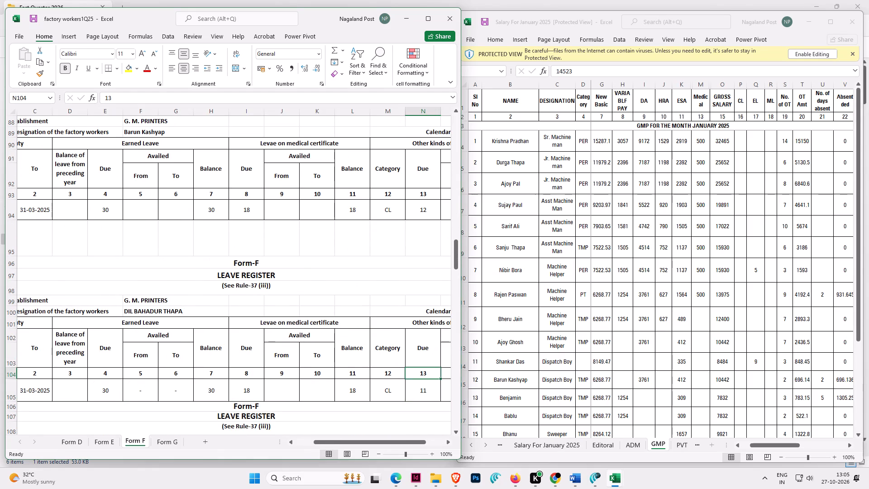
pyautogui.press('Down')
pyautogui.write('12')
pyautogui.press('Return')
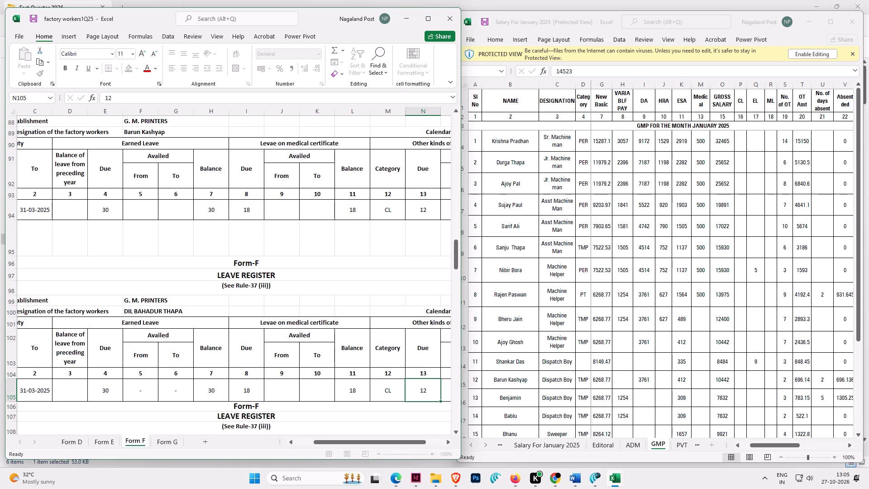
# Review the leave entitlements and CL Due values in the Form F registers from row 115 to row 148.
pyautogui.press('Return')
pyautogui.press('Return')
pyautogui.press('Return')
pyautogui.press('Return')
pyautogui.press('Return')
pyautogui.press('Return')
pyautogui.press('Return')
pyautogui.press('Return')
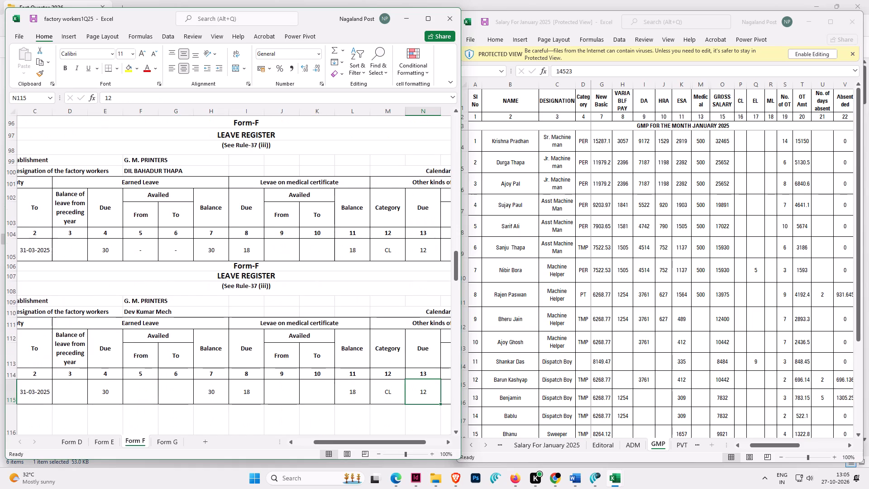
pyautogui.press('Return')
pyautogui.press('Return')
pyautogui.press('Return')
pyautogui.press('Return')
pyautogui.press('Return')
pyautogui.press('Return')
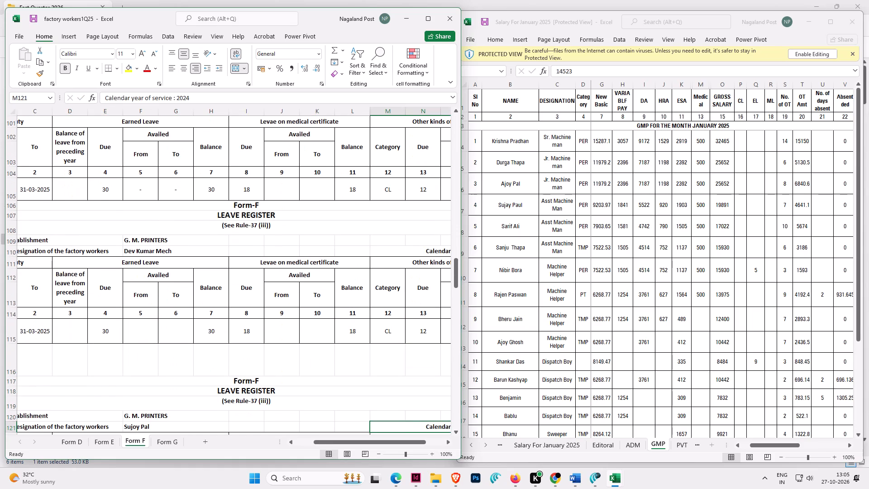
pyautogui.press('Return')
pyautogui.press('Return')
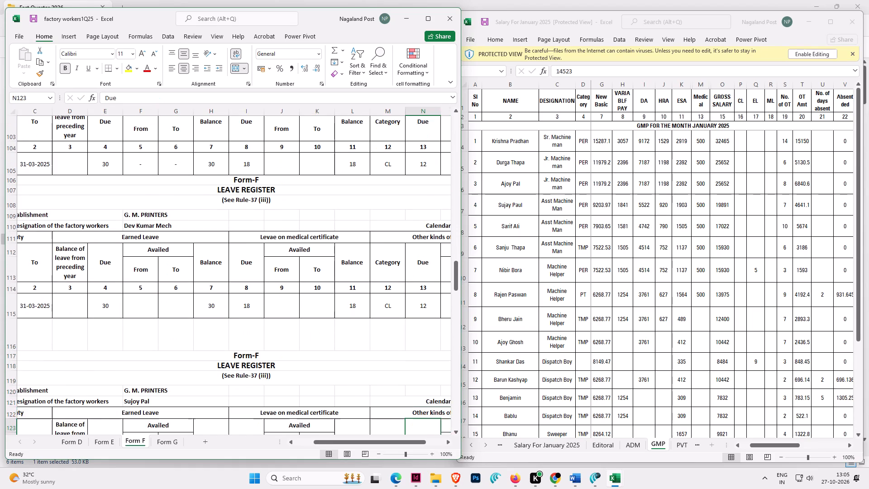
pyautogui.press('Return')
pyautogui.press('Return')
pyautogui.press('Return')
pyautogui.press('Return')
pyautogui.press('Return')
pyautogui.press('Return')
pyautogui.press('Return')
pyautogui.press('Return')
pyautogui.press('Return')
pyautogui.press('Return')
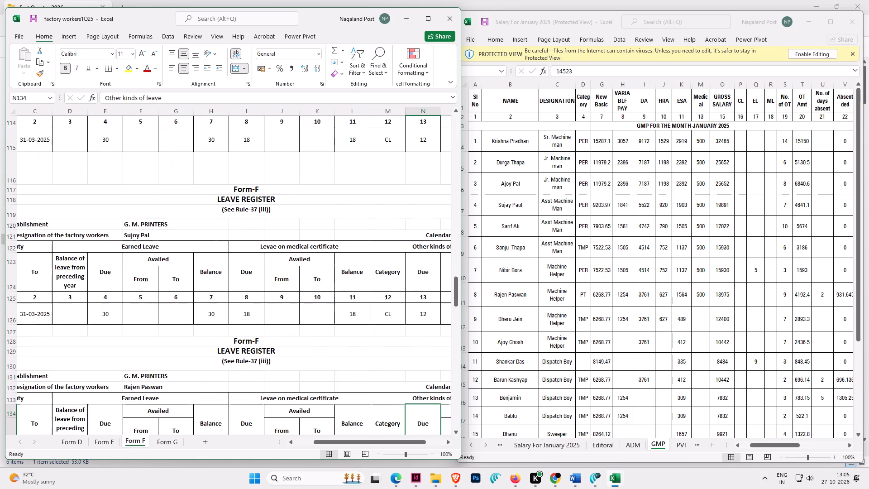
pyautogui.press('Return')
pyautogui.press('Return')
pyautogui.press('Return')
pyautogui.press('Return')
pyautogui.press('Return')
pyautogui.press('Return')
pyautogui.press('Return')
pyautogui.press('Return')
pyautogui.press('Return')
pyautogui.press('Return')
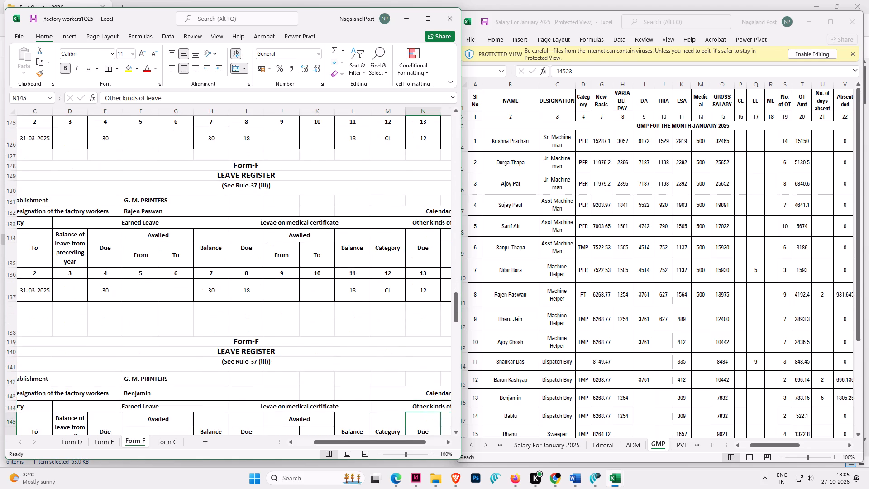
pyautogui.press('Return')
pyautogui.press('Return')
pyautogui.press('Return')
pyautogui.press('Return')
pyautogui.press('Return')
pyautogui.press('Return')
pyautogui.press('Return')
pyautogui.press('Return')
pyautogui.press('Return')
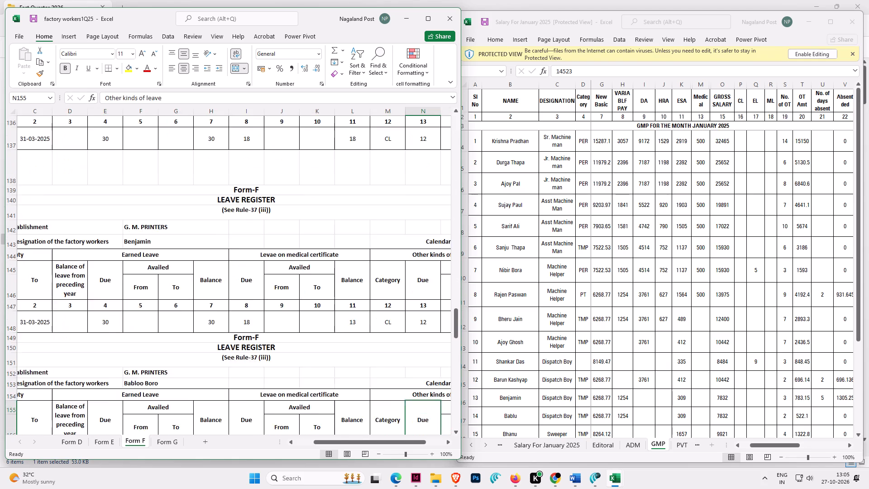
# Set the medical certificate leave Balance in the register at row 158 to 18.
pyautogui.press('Return')
pyautogui.press('Return')
pyautogui.press('Return')
pyautogui.press('Return')
pyautogui.press('Return')
pyautogui.press('Up')
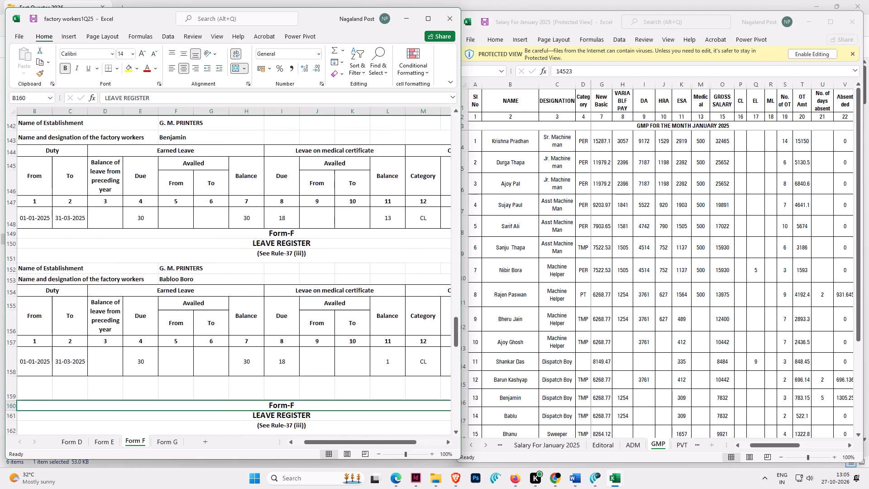
pyautogui.press('Up')
pyautogui.press('Up')
pyautogui.press('Left')
pyautogui.press('Left')
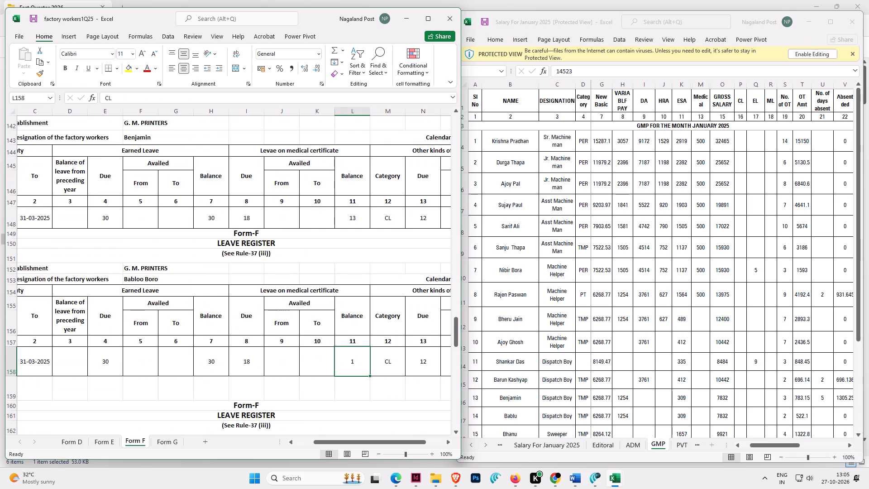
pyautogui.write('18')
pyautogui.press('Return')
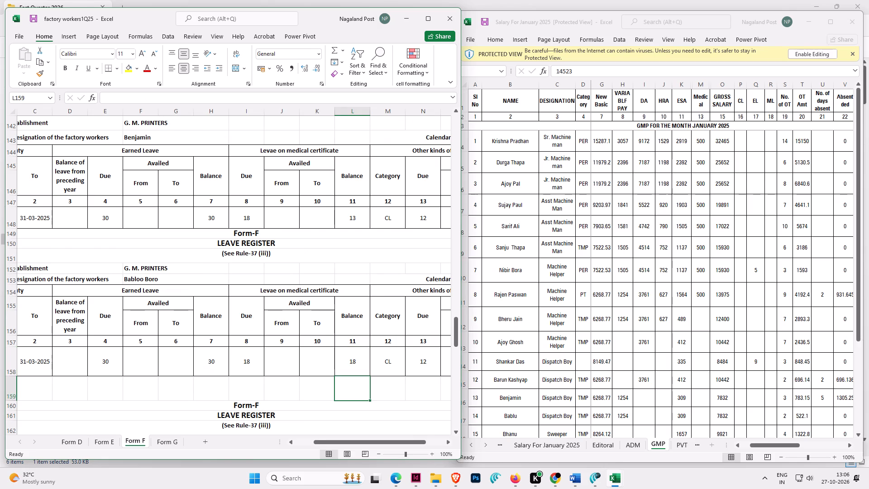
# Check the medical leave Balance and CL Due values in the registers at rows 169 and 178.
pyautogui.press('Down')
pyautogui.press('Down')
pyautogui.press('Down')
pyautogui.press('Down')
pyautogui.press('Down')
pyautogui.press('Down')
pyautogui.press('Down')
pyautogui.press('Down')
pyautogui.press('Down')
pyautogui.press('Down')
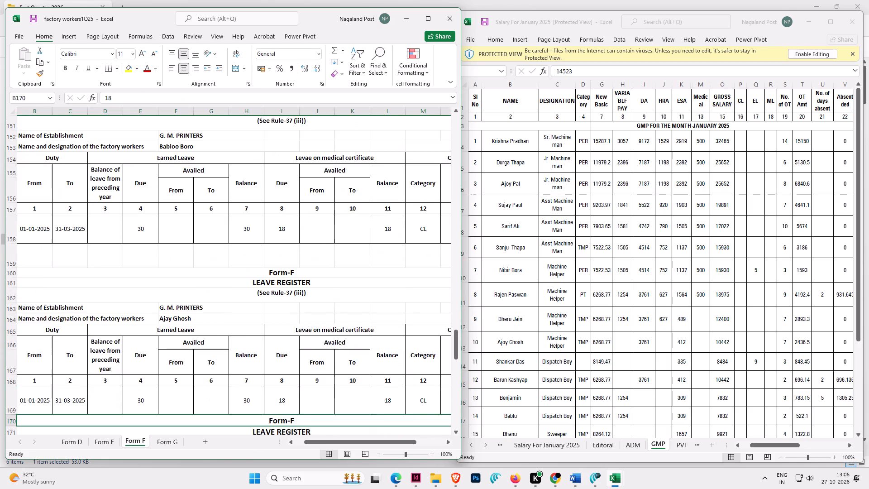
pyautogui.press('Down')
pyautogui.press('Down')
pyautogui.press('Down')
pyautogui.press('Down')
pyautogui.press('Up')
pyautogui.press('Up')
pyautogui.press('Up')
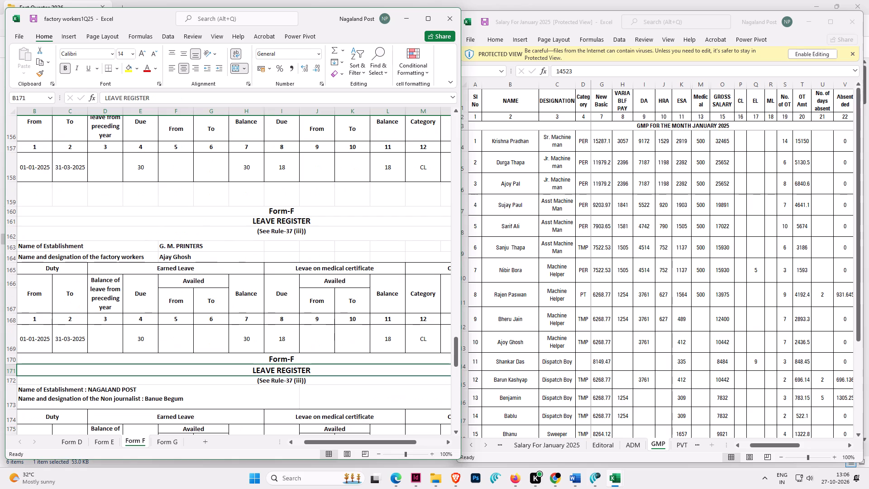
pyautogui.press('Up')
pyautogui.press('Up')
pyautogui.press('Down')
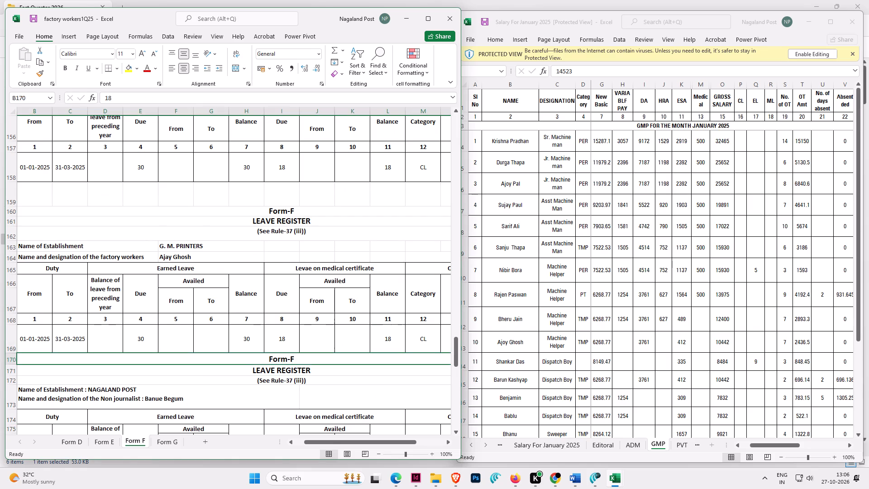
pyautogui.press('Down')
pyautogui.press('Down')
pyautogui.press('Down')
pyautogui.press('Down')
pyautogui.press('Down')
pyautogui.press('Down')
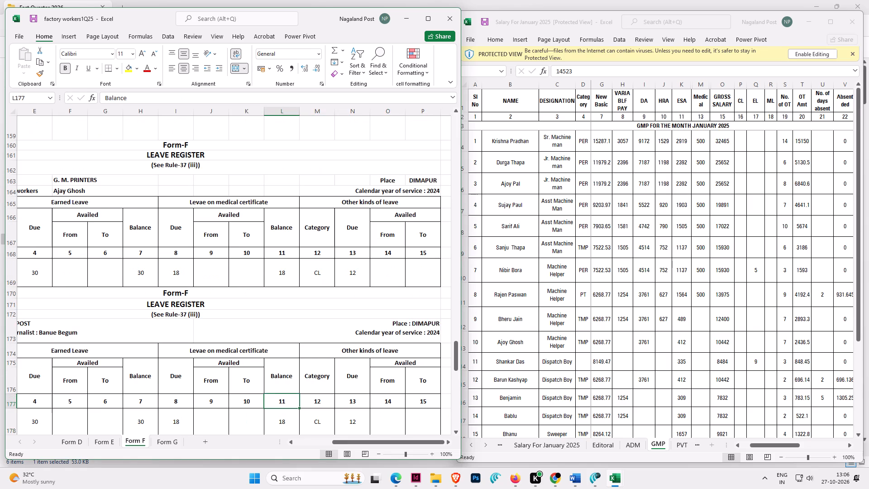
pyautogui.press('Down')
pyautogui.press('Down')
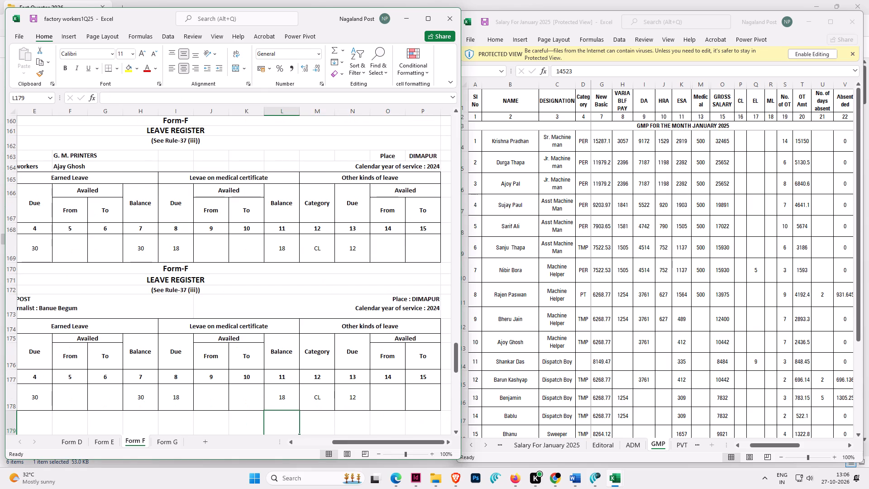
# Examine the register at row 188 across its medical certificate and other kinds of leave columns.
pyautogui.press('Down')
pyautogui.press('Down')
pyautogui.press('Down')
pyautogui.press('Down')
pyautogui.press('Down')
pyautogui.press('Down')
pyautogui.press('Down')
pyautogui.press('Down')
pyautogui.press('Down')
pyautogui.press('Down')
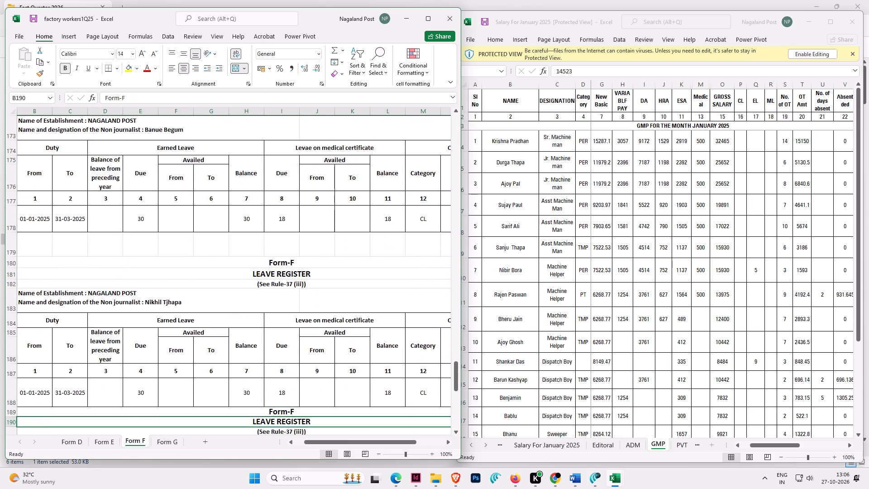
pyautogui.press('Down')
pyautogui.press('Down')
pyautogui.press('Up')
pyautogui.press('Up')
pyautogui.press('Up')
pyautogui.press('Up')
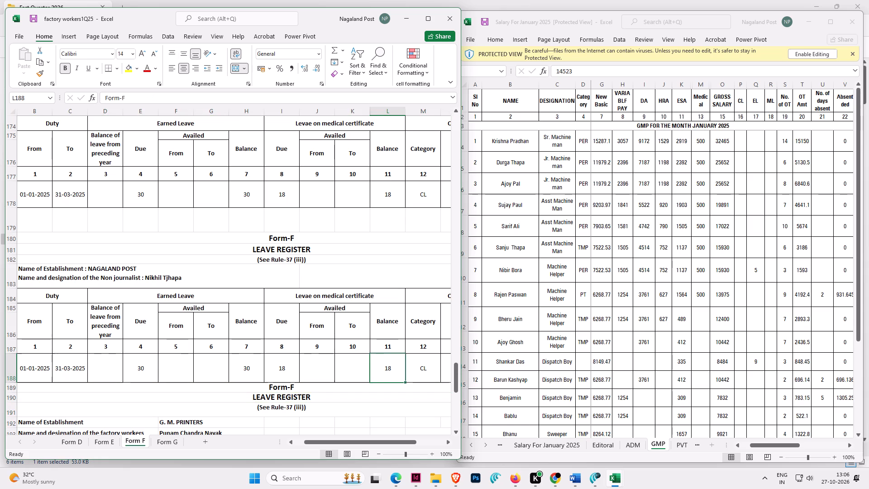
pyautogui.press('Right')
pyautogui.press('Right')
pyautogui.press('Right')
pyautogui.press('Right')
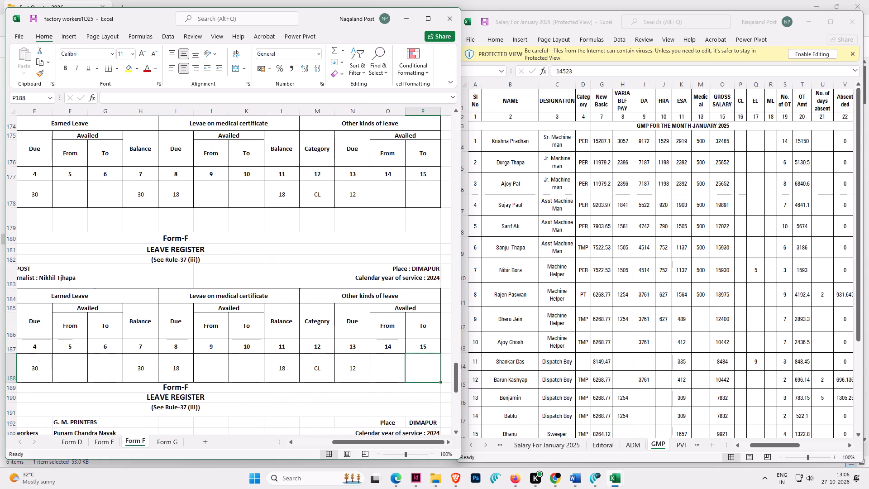
# Review the earned, medical and casual leave values in the remaining registers from row 198 to row 219.
pyautogui.press('Down')
pyautogui.press('Down')
pyautogui.press('Down')
pyautogui.press('Down')
pyautogui.press('Down')
pyautogui.press('Down')
pyautogui.press('Down')
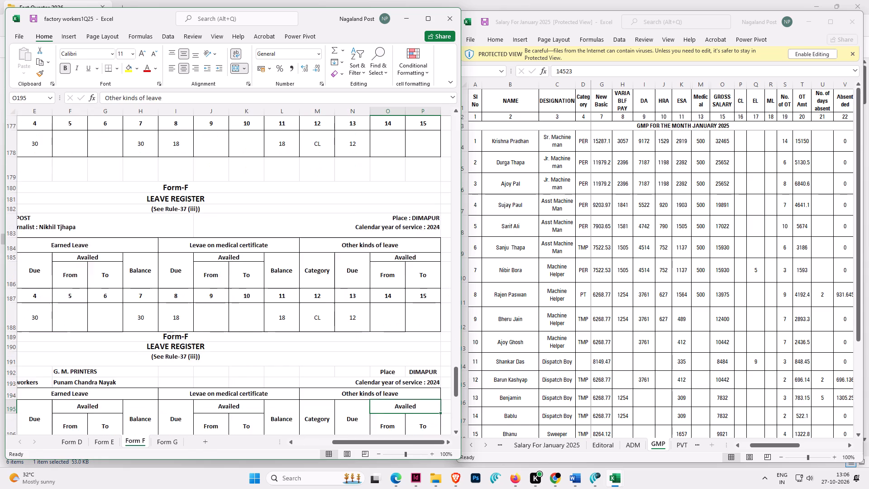
pyautogui.press('Down')
pyautogui.press('Down')
pyautogui.press('Down')
pyautogui.press('Down')
pyautogui.press('Down')
pyautogui.press('Down')
pyautogui.press('Down')
pyautogui.press('Down')
pyautogui.press('Down')
pyautogui.press('Down')
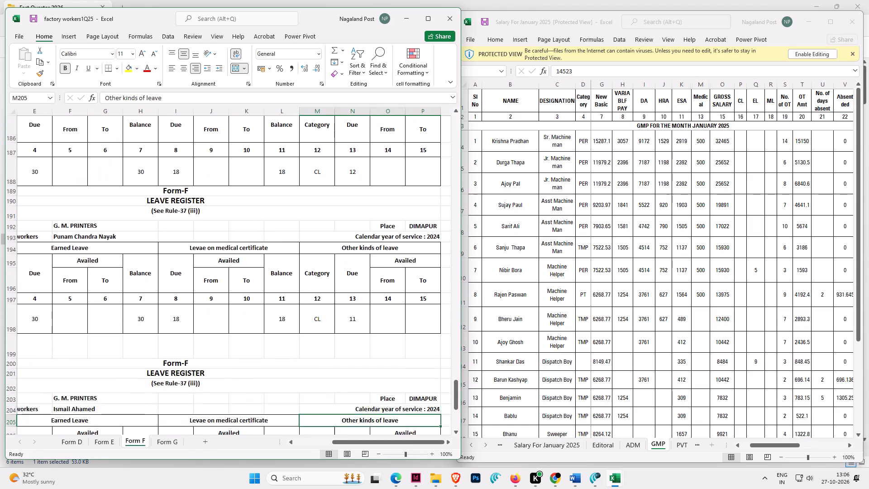
pyautogui.press('Down')
pyautogui.press('Down')
pyautogui.press('Down')
pyautogui.press('Down')
pyautogui.press('Down')
pyautogui.press('Down')
pyautogui.press('Down')
pyautogui.press('Down')
pyautogui.press('Down')
pyautogui.press('Down')
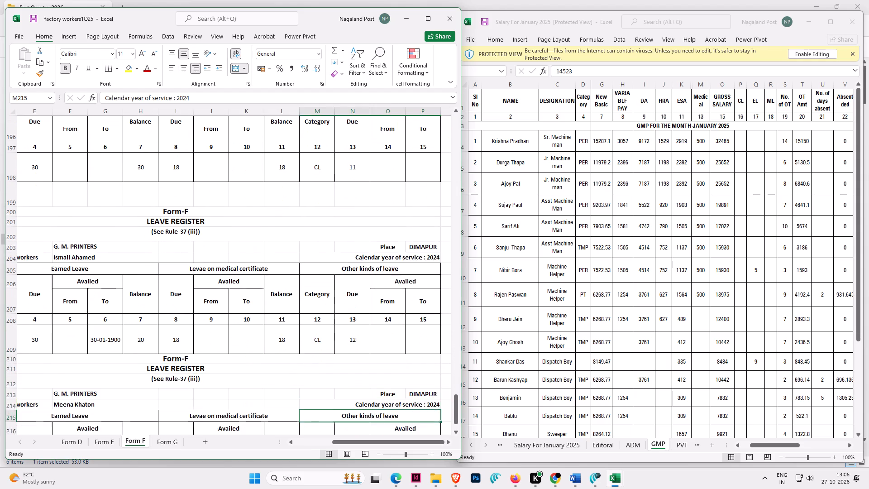
pyautogui.press('Down')
pyautogui.press('Down')
pyautogui.press('Down')
pyautogui.press('Down')
pyautogui.press('Down')
pyautogui.press('Down')
pyautogui.press('Down')
pyautogui.press('Down')
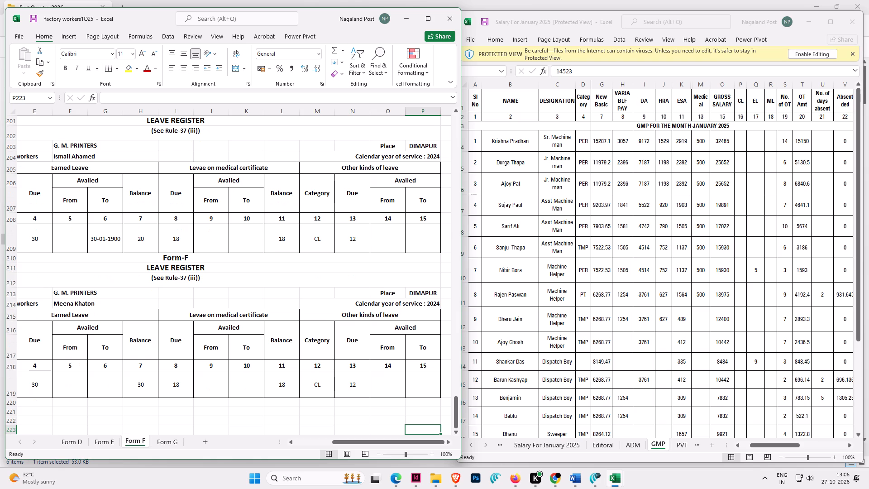
# Save the factory workers workbook.
pyautogui.click(282, 402)
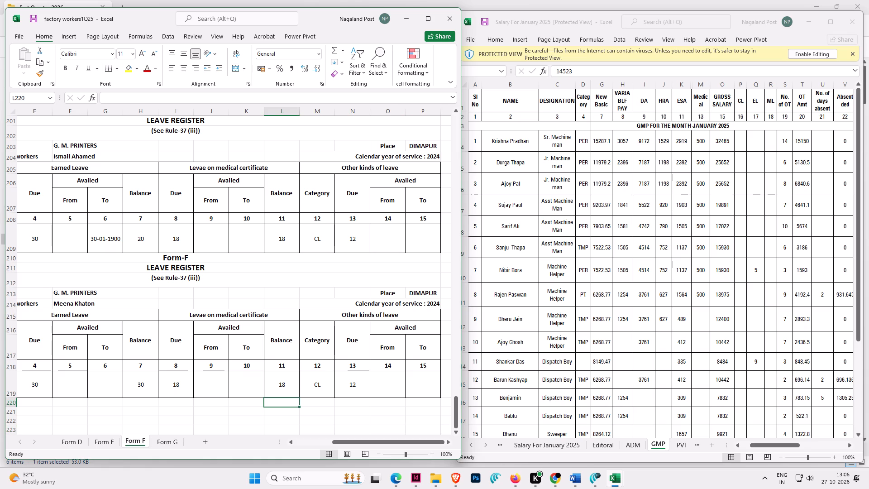
pyautogui.hotkey('ctrl', 's')
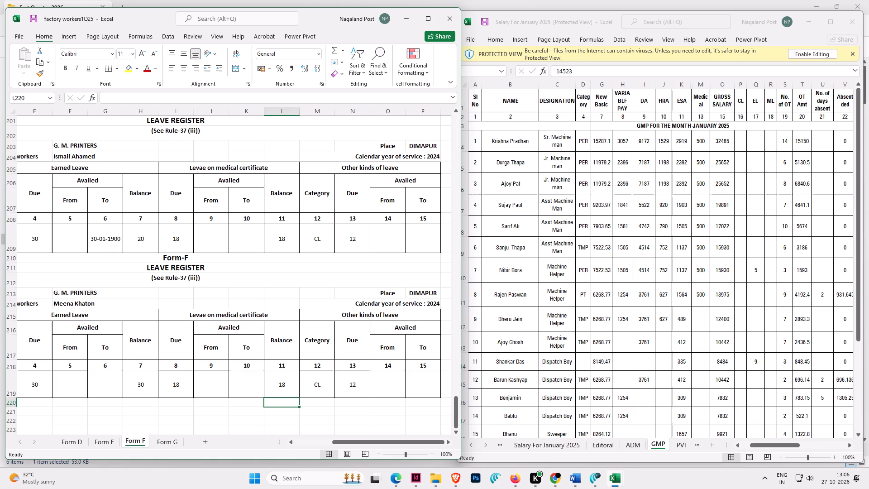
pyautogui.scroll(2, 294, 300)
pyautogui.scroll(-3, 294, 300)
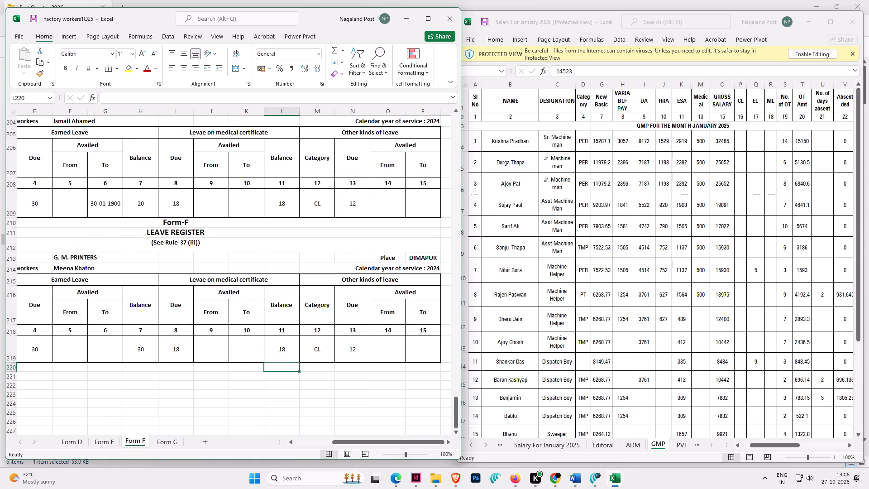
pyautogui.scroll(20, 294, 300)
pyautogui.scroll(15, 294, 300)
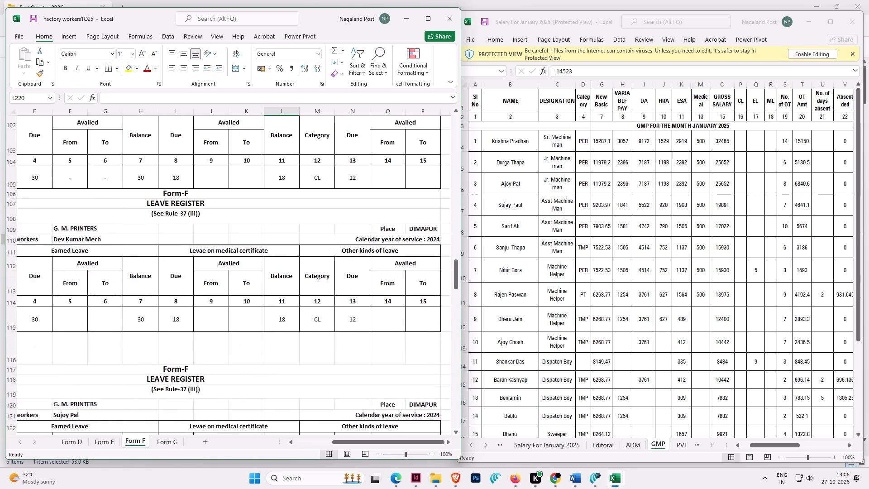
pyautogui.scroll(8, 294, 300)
# Enable editing for the protected Salary For January 2025 workbook.
pyautogui.click(805, 48)
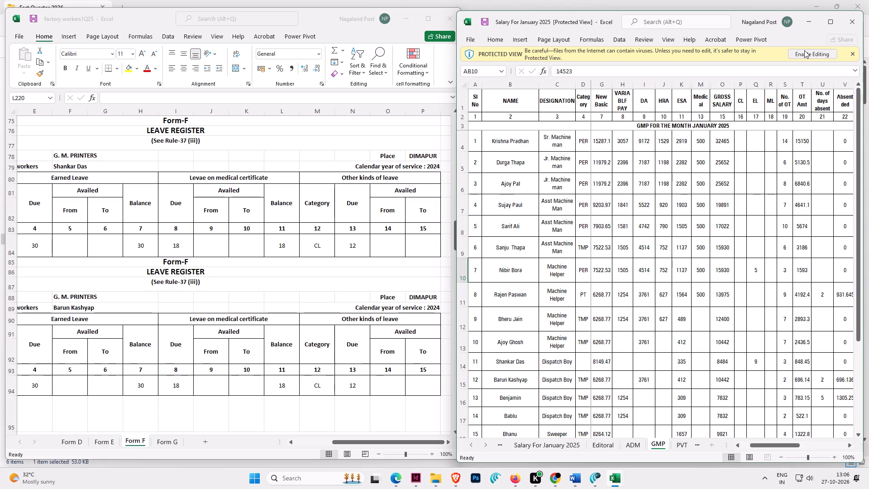
pyautogui.click(802, 54)
pyautogui.click(215, 282)
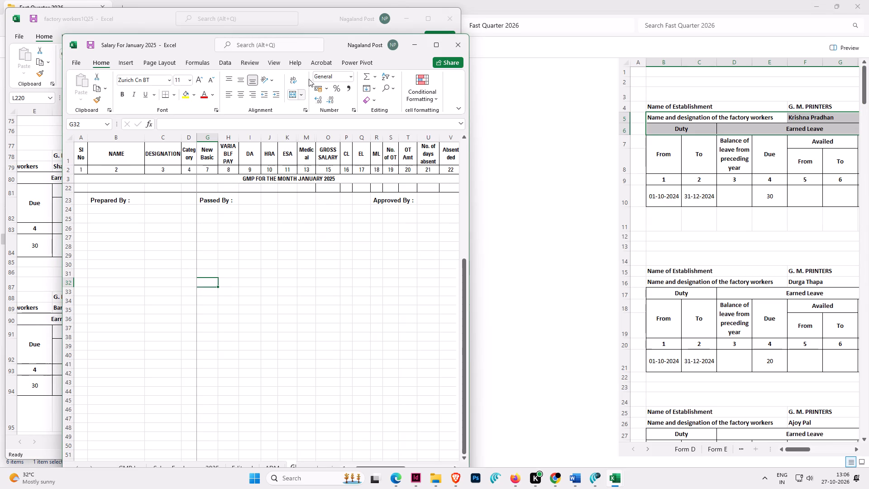
# Move the Salary For January 2025 window beside the factory workers workbook so both sheets are side by side.
pyautogui.moveTo(331, 43); pyautogui.dragTo(680, 24)
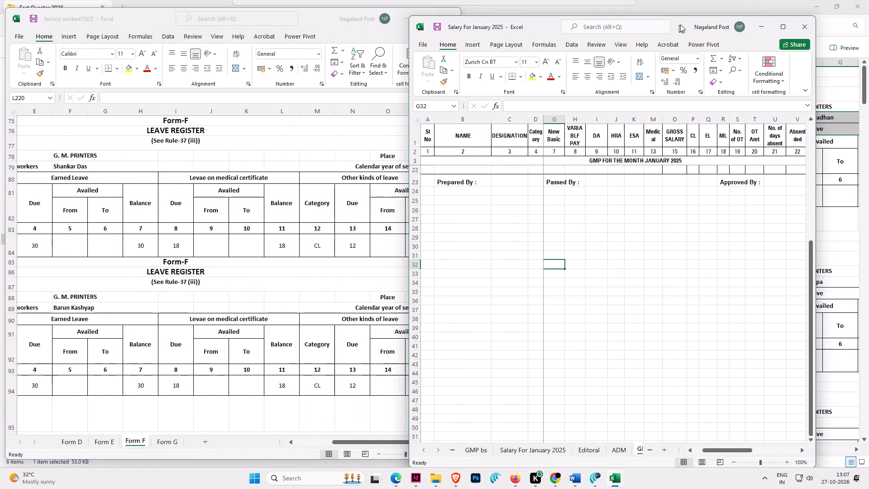
pyautogui.moveTo(680, 24); pyautogui.dragTo(730, 14)
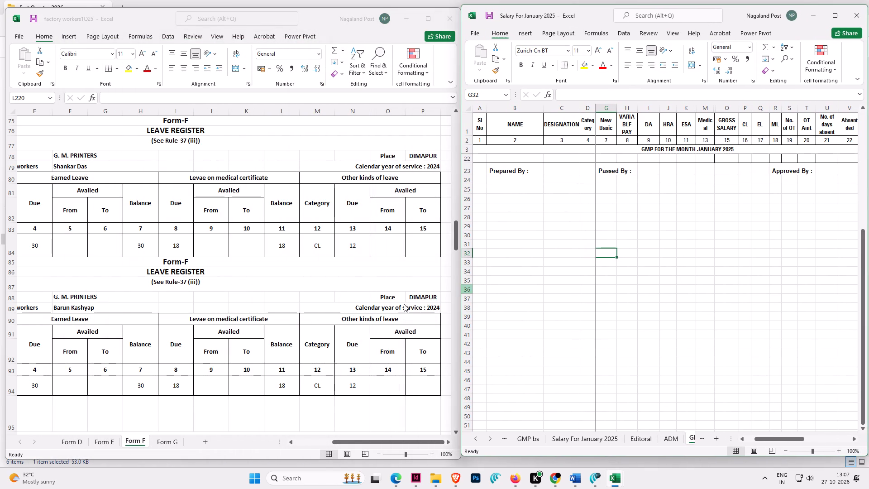
# Set the first monthly date in the Form D register of employees (cell B8) to 01-01-2025.
pyautogui.click(328, 305)
pyautogui.scroll(20, 311, 305)
pyautogui.scroll(8, 311, 305)
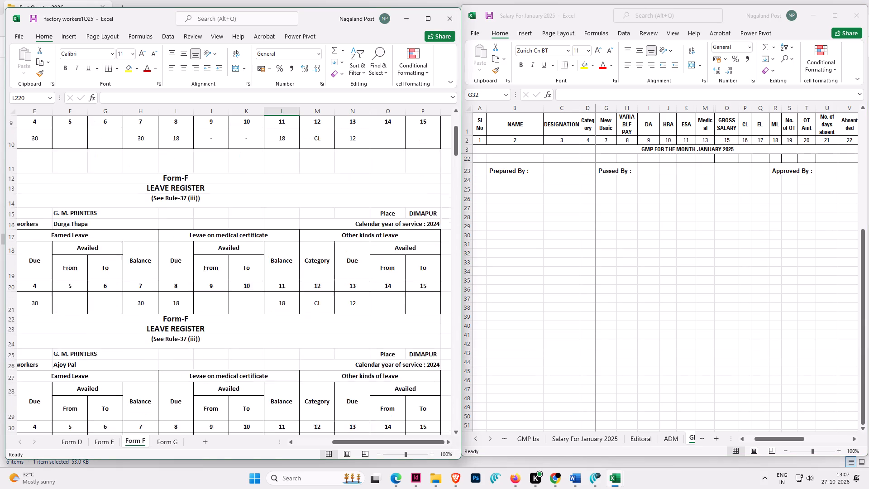
pyautogui.scroll(16, 310, 305)
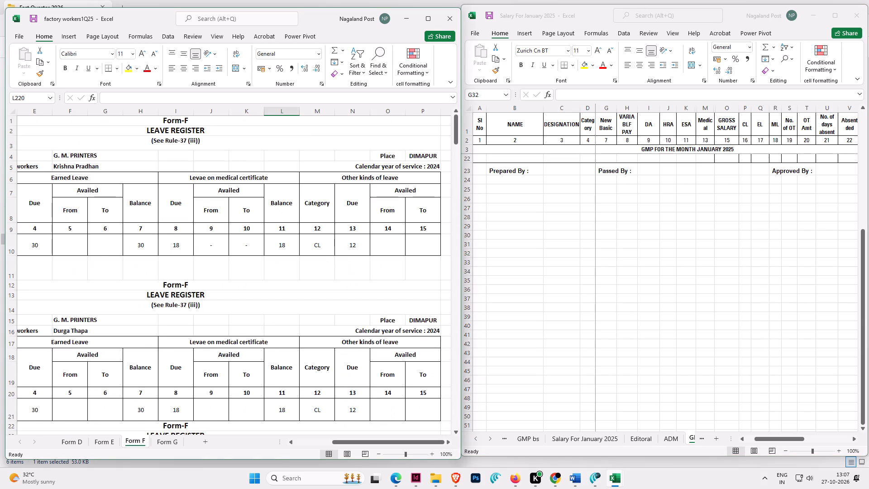
pyautogui.click(75, 441)
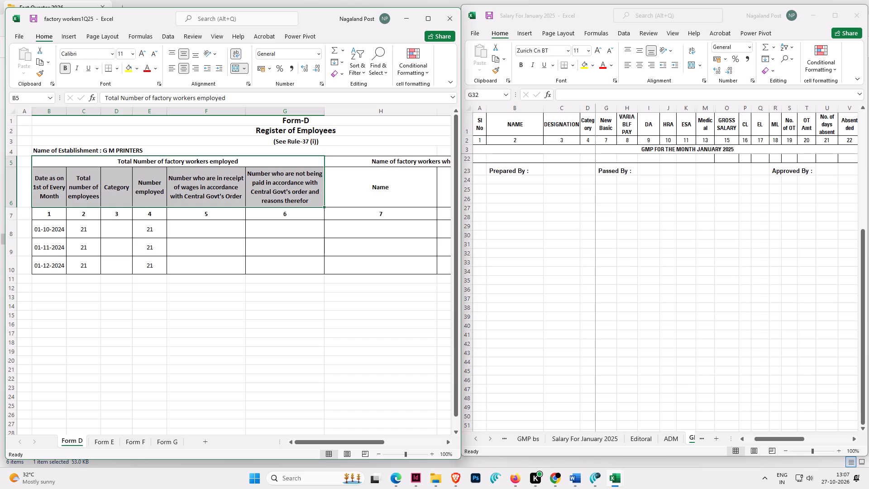
pyautogui.doubleClick(51, 229)
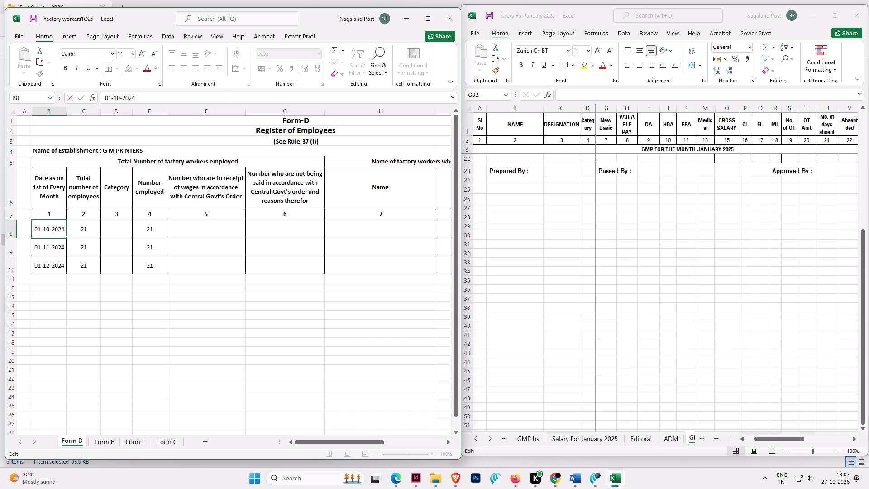
pyautogui.press('Left')
pyautogui.hotkey('shift', 'Left')
pyautogui.press('Left')
pyautogui.press('Left')
pyautogui.hotkey('shift', 'Right')
pyautogui.hotkey('shift', 'Right')
pyautogui.write('01')
pyautogui.press('Down')
pyautogui.press('Right')
pyautogui.press('Right')
pyautogui.hotkey('shift', 'Left')
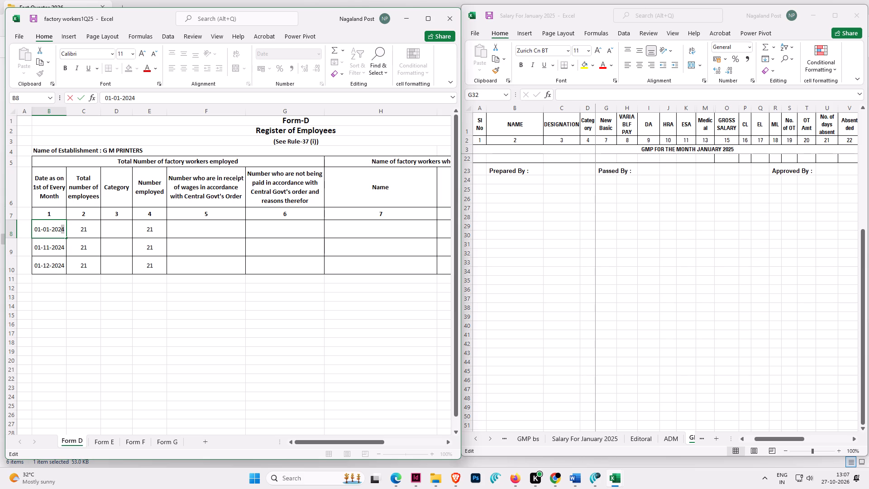
pyautogui.press('5')
pyautogui.press('Return')
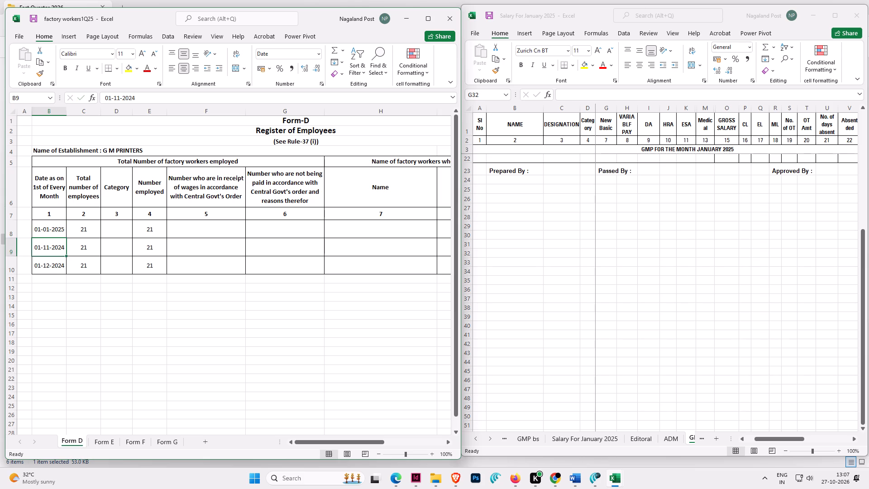
# Set the second monthly date in Form D (cell B9) to 01-02-2025.
pyautogui.doubleClick(48, 247)
pyautogui.hotkey('shift', 'Left')
pyautogui.hotkey('shift', 'Left')
pyautogui.write('02')
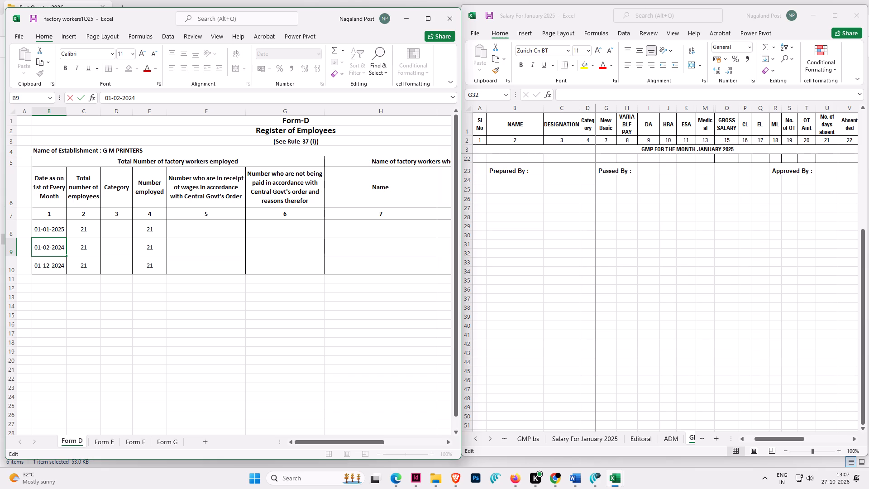
pyautogui.press('Right')
pyautogui.press('Right')
pyautogui.press('Right')
pyautogui.press('Right')
pyautogui.hotkey('shift', 'Right')
pyautogui.press('5')
pyautogui.press('Return')
# Set the third monthly date in Form D (cell B10) to 01-03-2025.
pyautogui.doubleClick(48, 266)
pyautogui.hotkey('shift', 'Left')
pyautogui.hotkey('shift', 'Left')
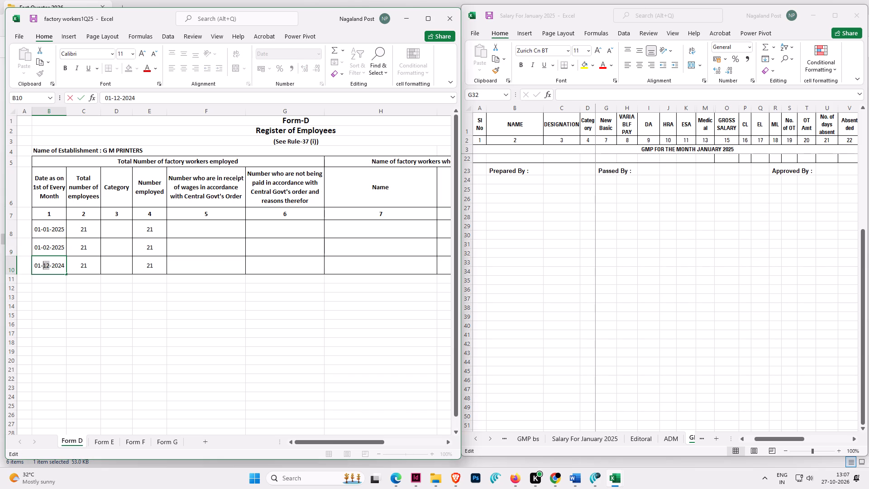
pyautogui.write('03')
pyautogui.press('Right')
pyautogui.press('Right')
pyautogui.press('Right')
pyautogui.press('Right')
pyautogui.hotkey('shift', 'Right')
pyautogui.press('5')
pyautogui.press('Return')
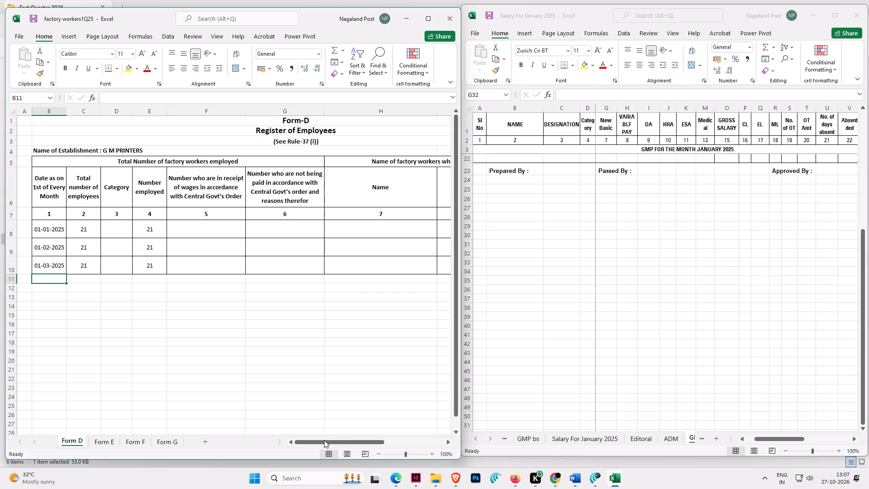
# Review the remaining Form D columns and the last service registers in Form E for entries that need updating.
pyautogui.moveTo(334, 441); pyautogui.dragTo(416, 444)
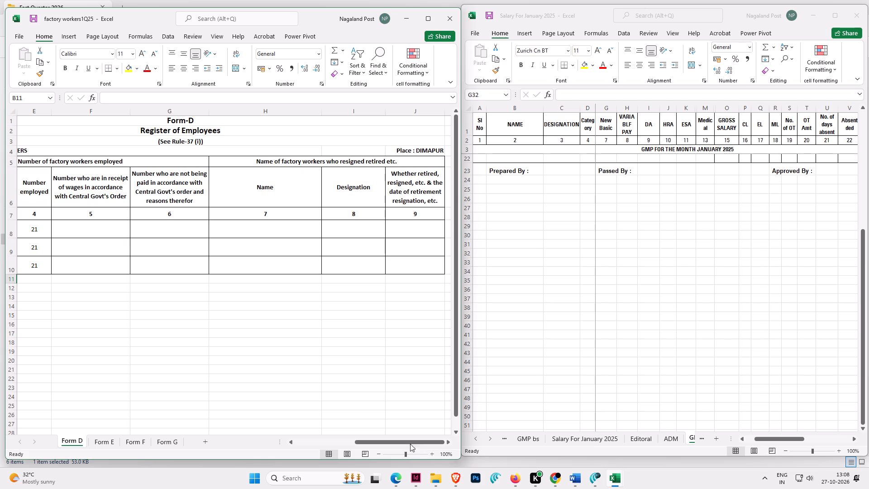
pyautogui.click(105, 437)
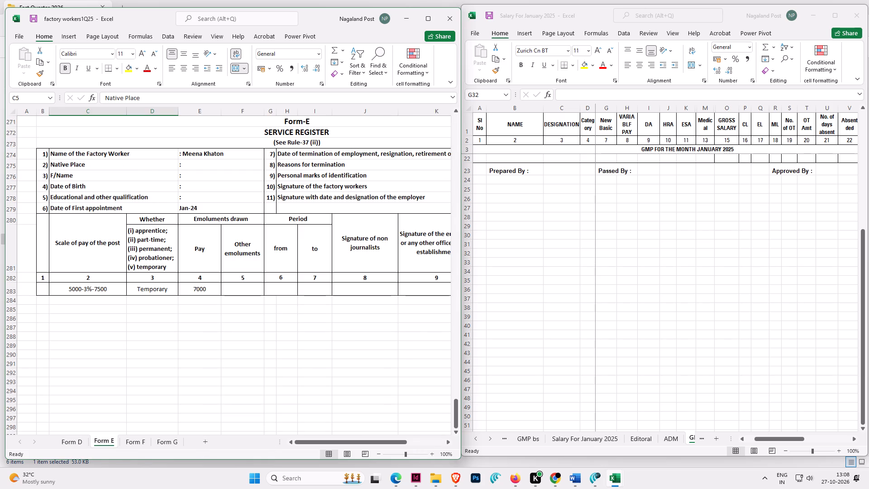
pyautogui.moveTo(324, 440); pyautogui.dragTo(389, 442)
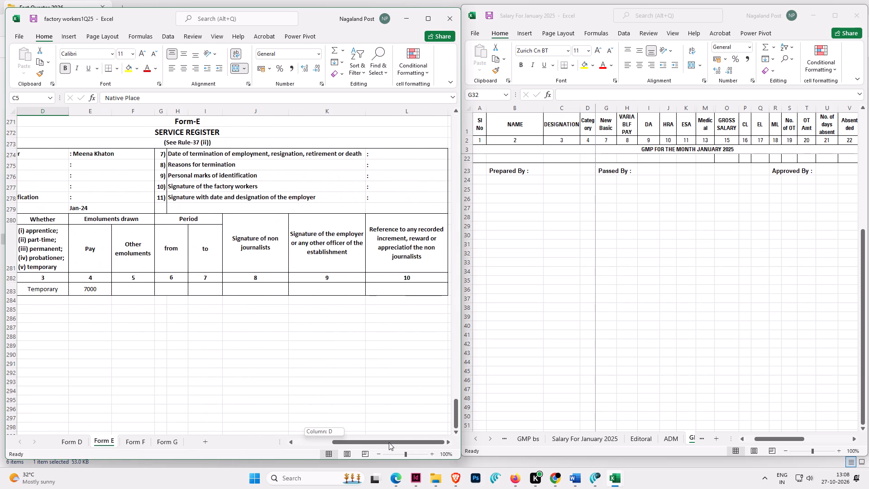
pyautogui.moveTo(389, 442); pyautogui.dragTo(367, 443)
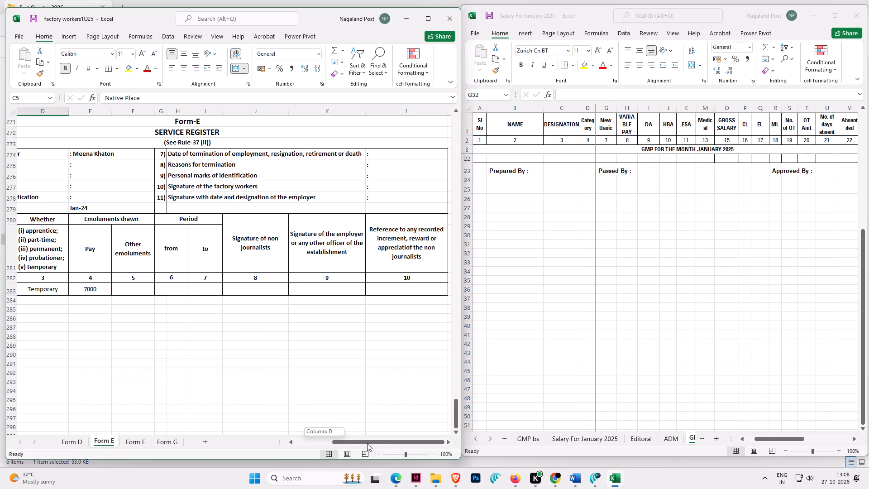
pyautogui.moveTo(367, 443); pyautogui.dragTo(333, 440)
pyautogui.scroll(2, 232, 346)
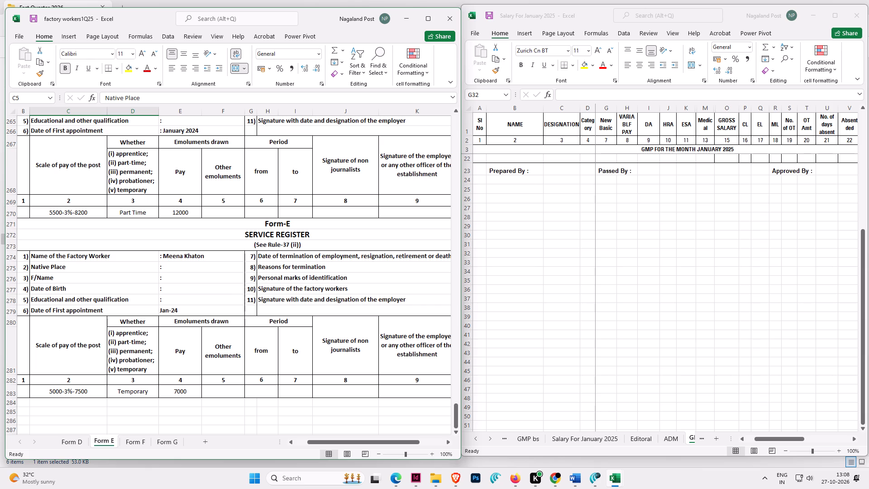
pyautogui.scroll(7, 232, 346)
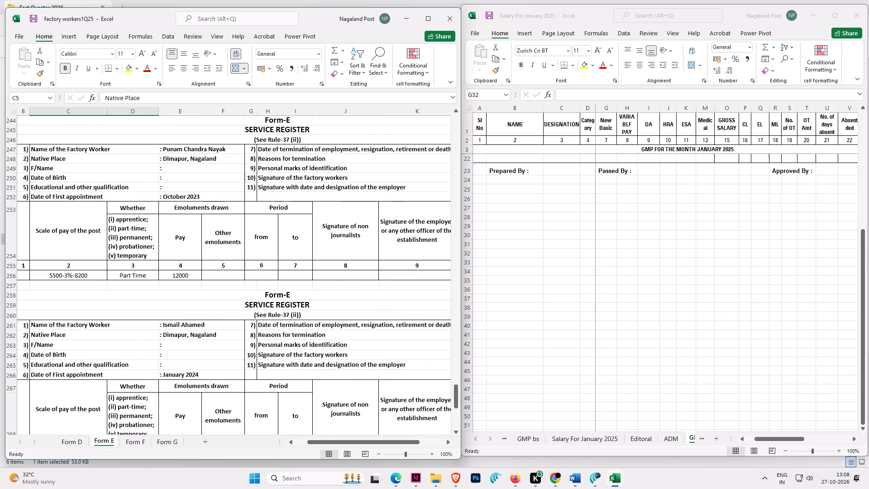
# Set the period-ending date in the working hours heading of the Form G master roll to 31-03-2025.
pyautogui.click(169, 441)
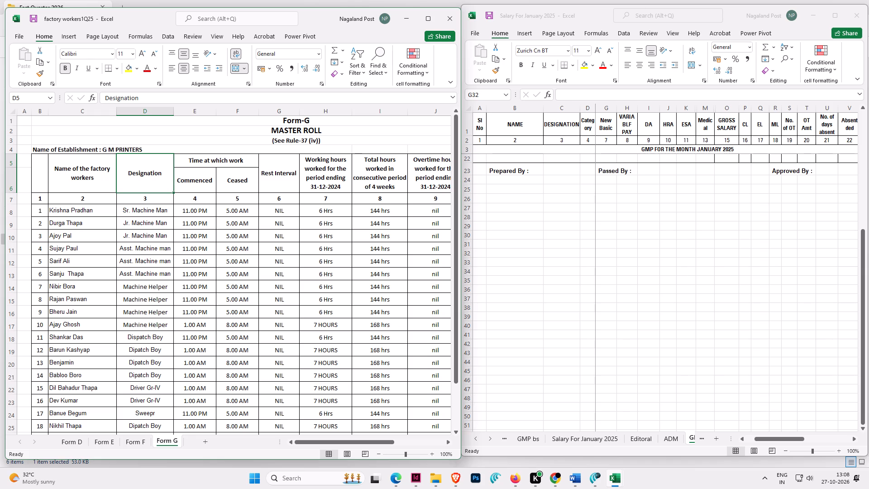
pyautogui.click(321, 186)
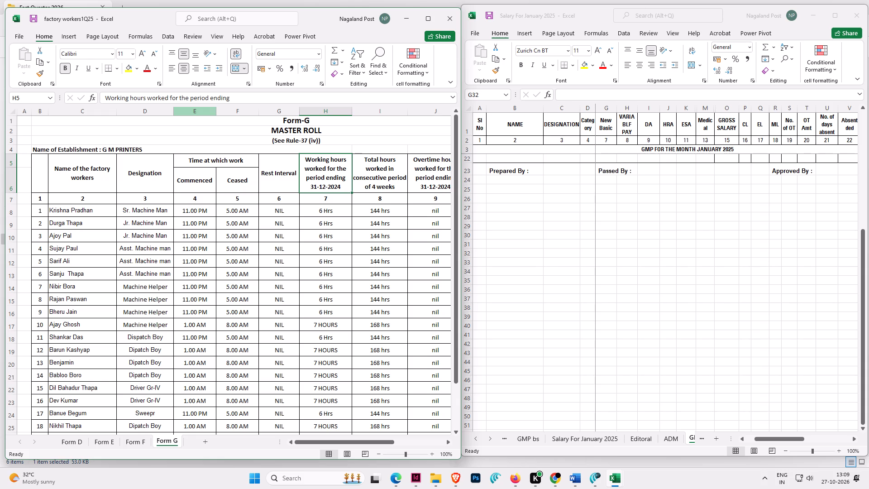
pyautogui.doubleClick(321, 186)
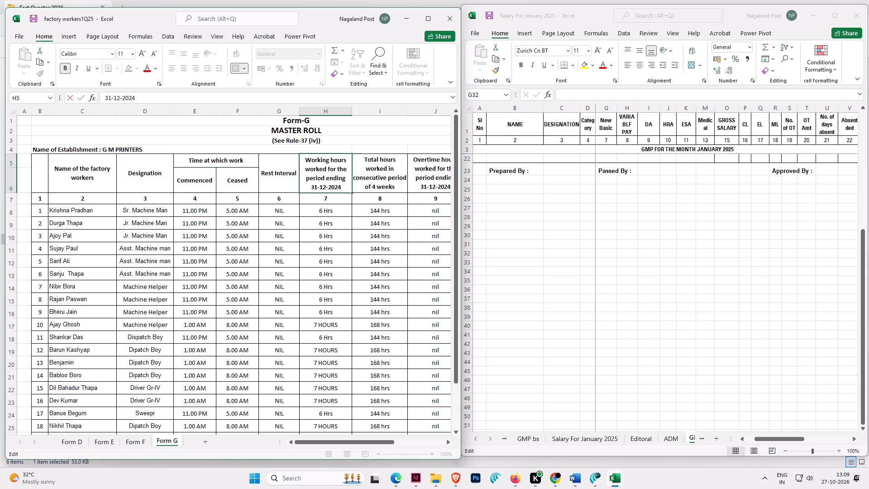
pyautogui.press('Right')
pyautogui.hotkey('shift', 'Left')
pyautogui.hotkey('shift', 'Left')
pyautogui.write('03')
pyautogui.press('Right')
pyautogui.press('Right')
pyautogui.press('Right')
pyautogui.press('Right')
pyautogui.hotkey('shift', 'Right')
pyautogui.press('6')
pyautogui.press('BackSpace')
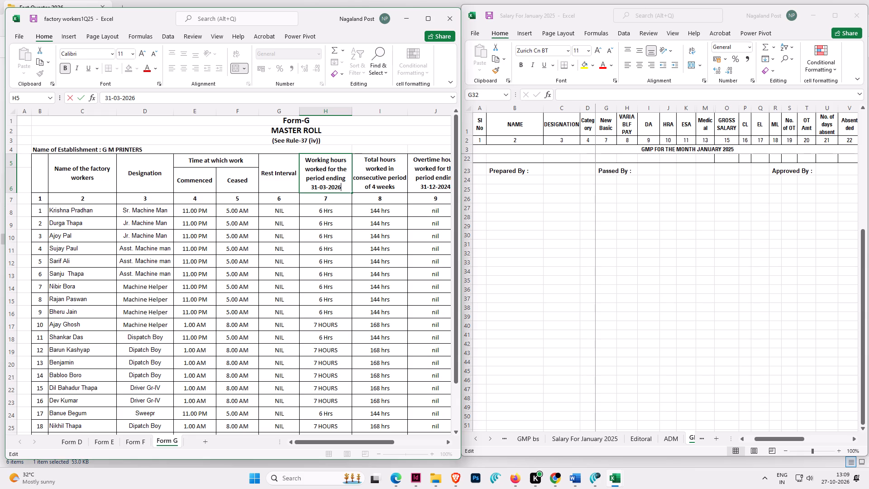
pyautogui.press('5')
pyautogui.press('Return')
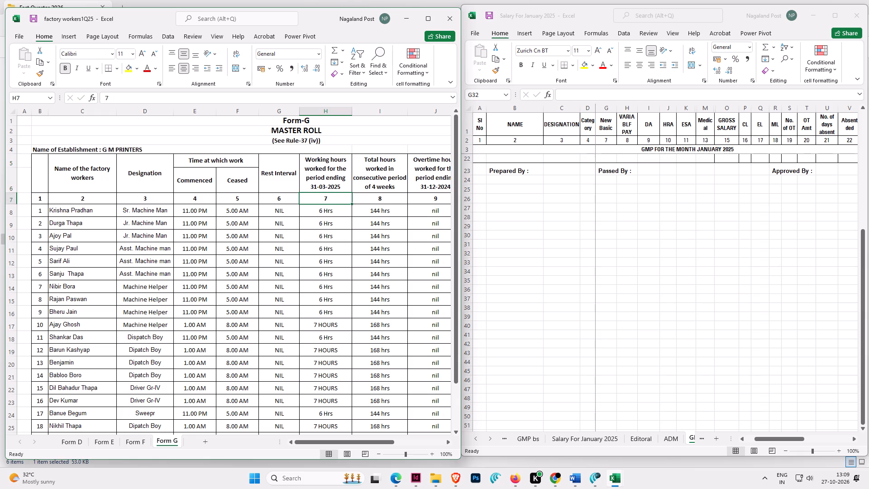
# Set the period-ending date in the overtime hours heading of the Form G master roll to 31-03-2025.
pyautogui.click(428, 186)
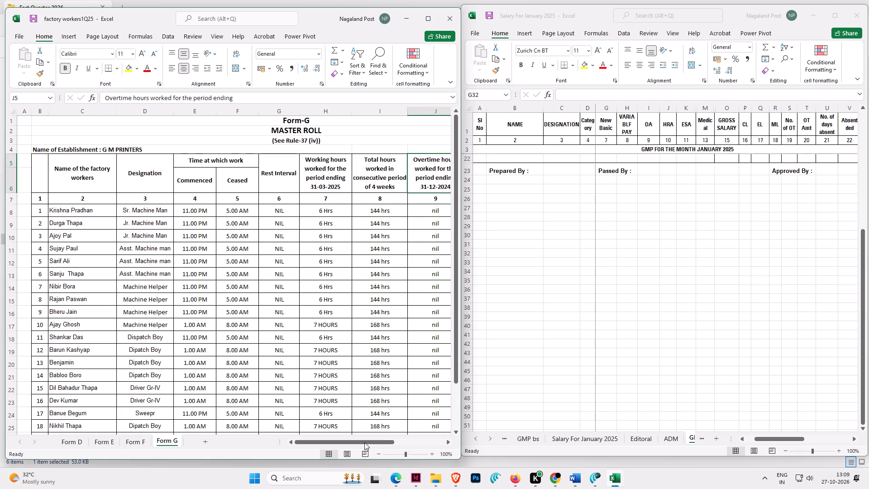
pyautogui.moveTo(364, 443); pyautogui.dragTo(380, 446)
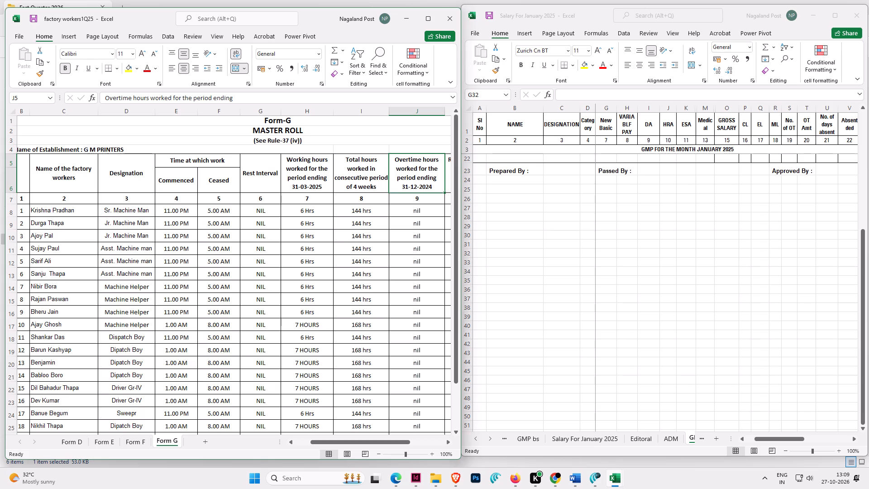
pyautogui.doubleClick(412, 186)
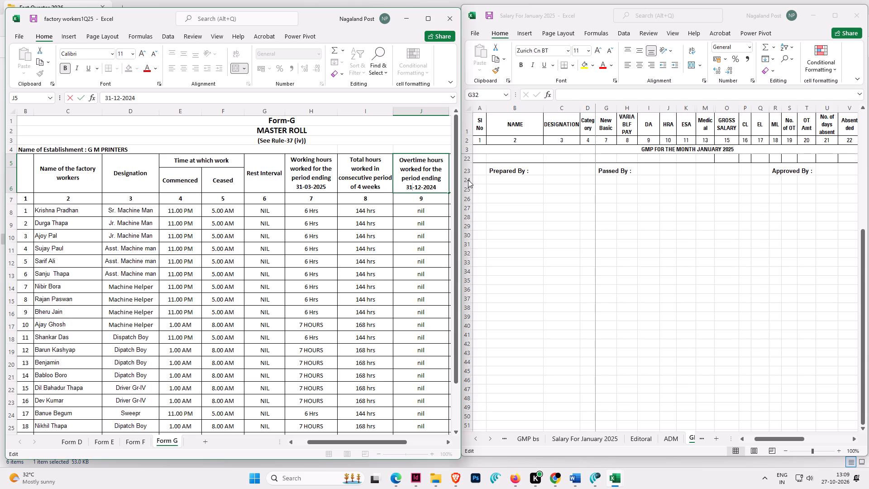
pyautogui.press('Right')
pyautogui.hotkey('shift', 'Right')
pyautogui.hotkey('shift', 'Right')
pyautogui.write('03')
pyautogui.press('Right')
pyautogui.press('Right')
pyautogui.press('Right')
pyautogui.press('Right')
pyautogui.hotkey('shift', 'Right')
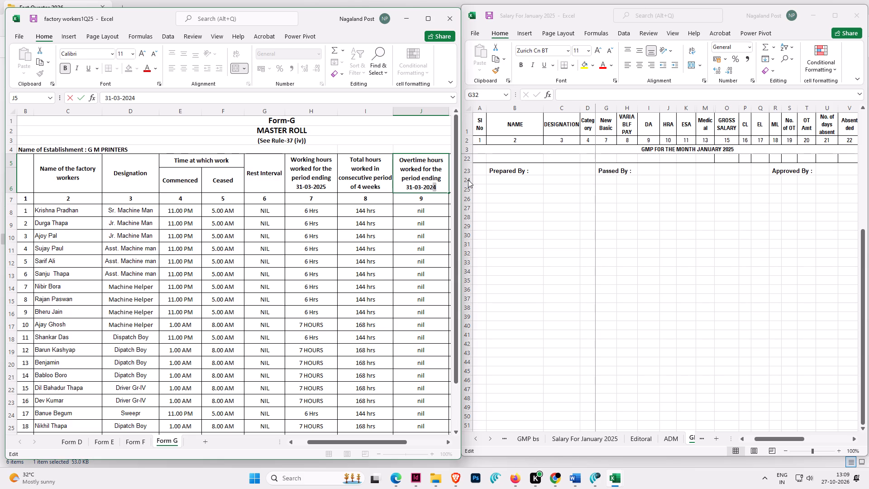
pyautogui.press('5')
pyautogui.press('Return')
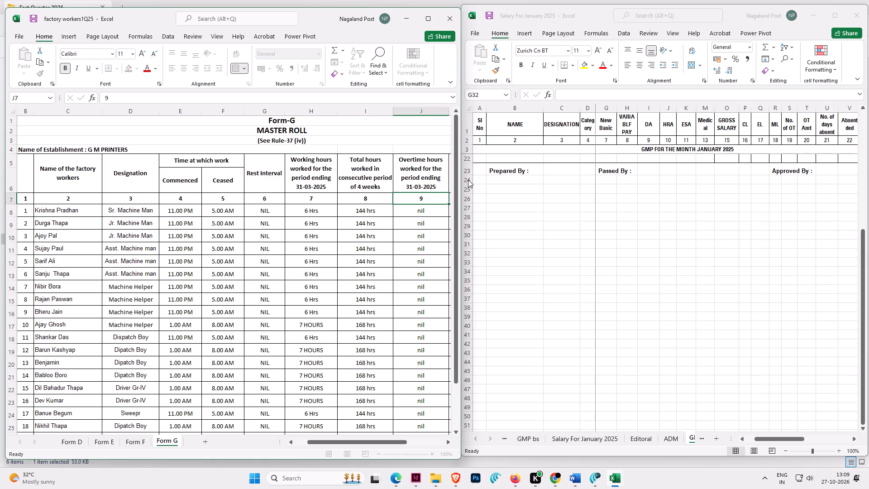
pyautogui.press('Return')
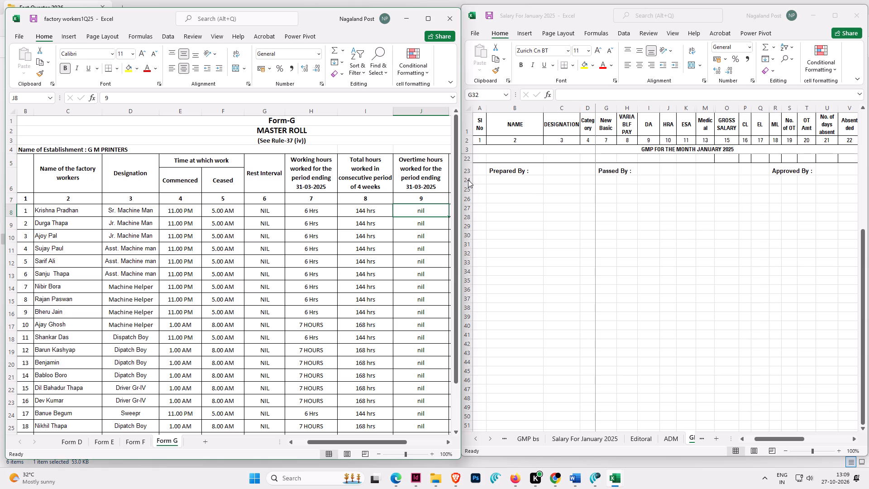
# Save the factory workers workbook.
pyautogui.hotkey('ctrl', 's')
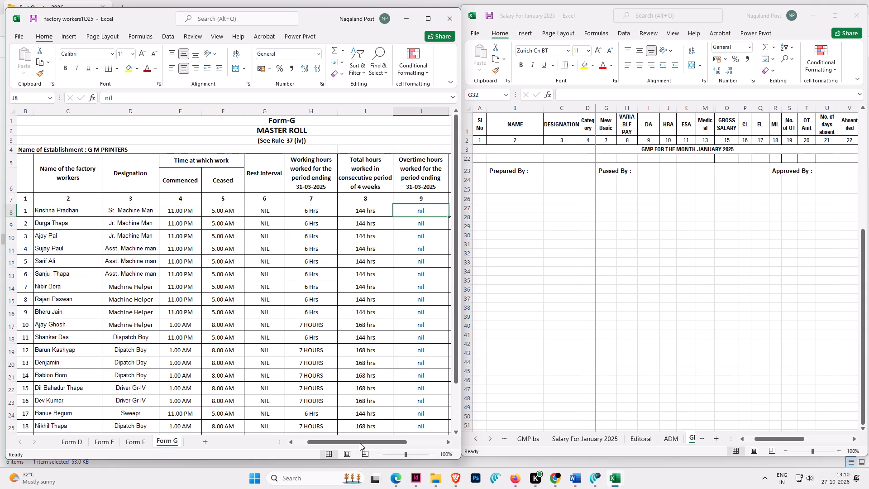
# Review the worker entries down to the last row of the Form G master roll.
pyautogui.moveTo(360, 442); pyautogui.dragTo(254, 430)
pyautogui.scroll(-3, 72, 329)
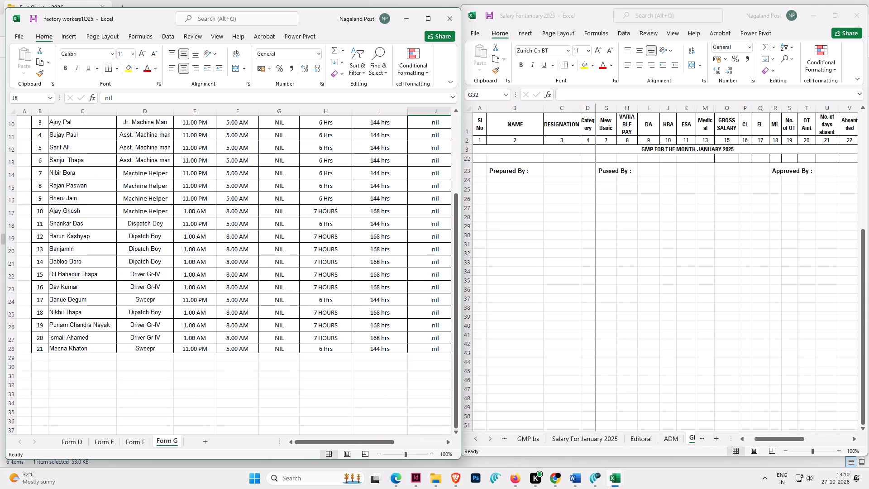
pyautogui.click(68, 327)
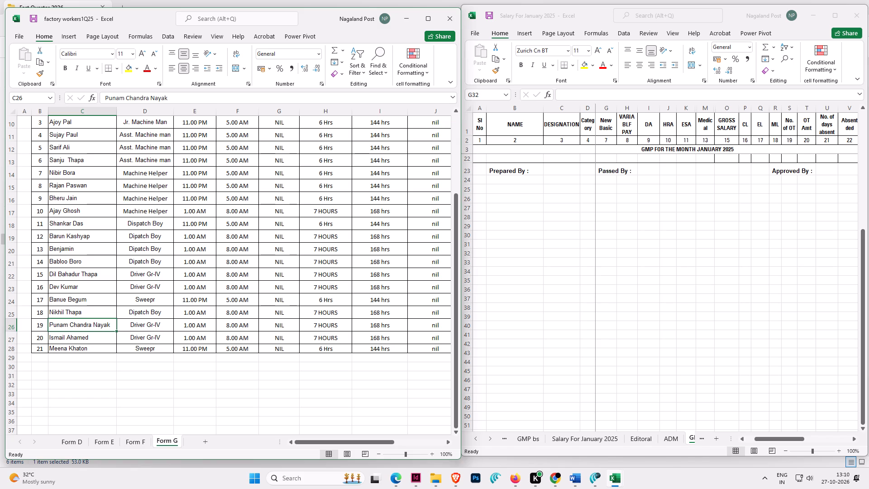
pyautogui.click(89, 308)
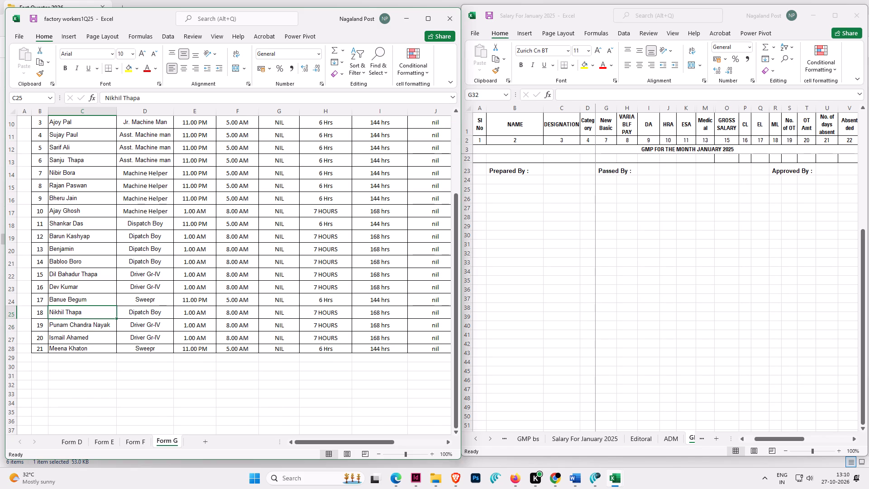
pyautogui.scroll(3, 84, 311)
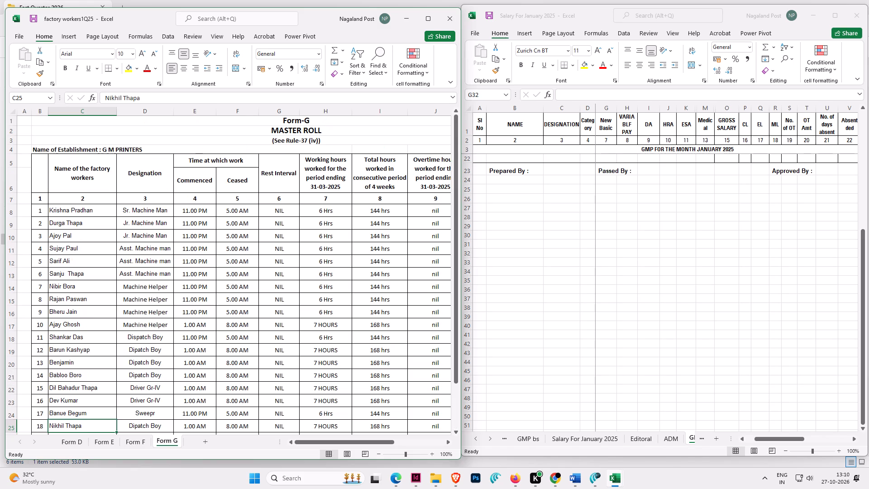
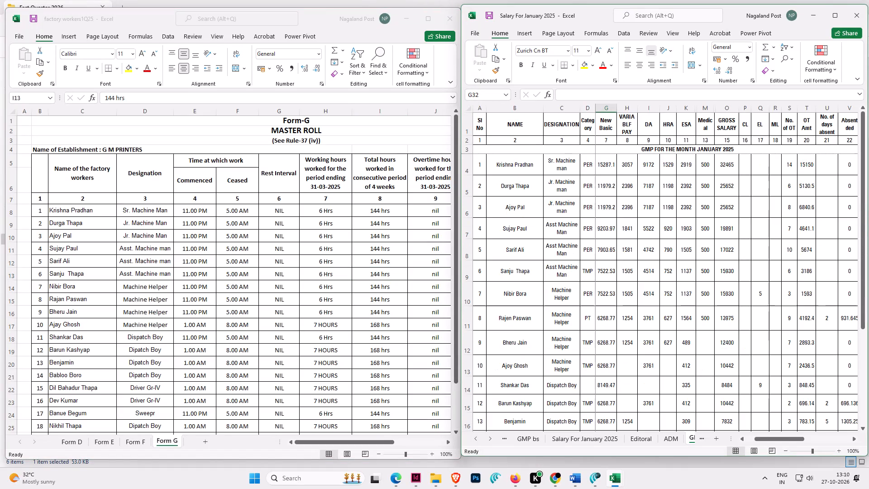
# Delete the worker rows with serial numbers 20 and 21 from the end of the Form G master roll.
pyautogui.scroll(4, 665, 258)
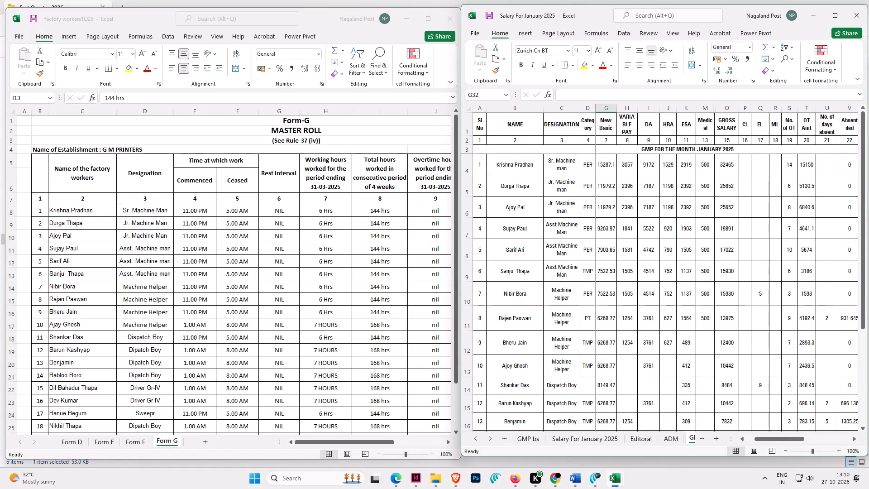
pyautogui.click(100, 331)
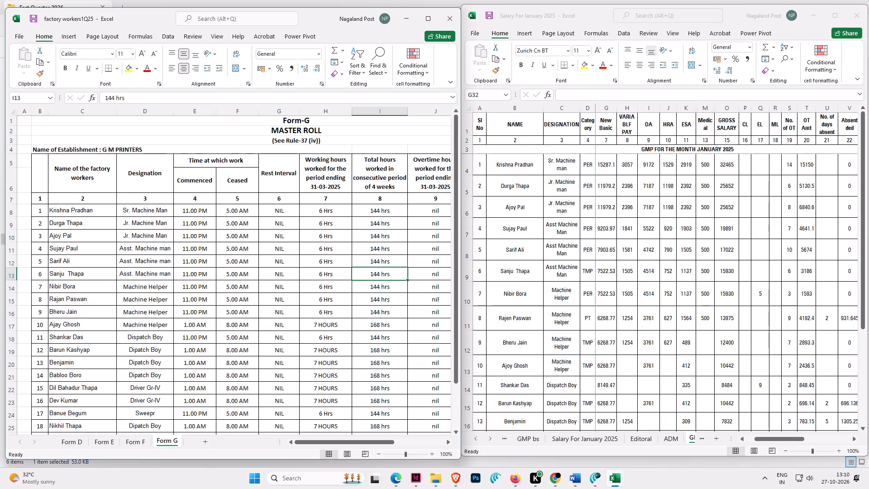
pyautogui.scroll(-2, 100, 331)
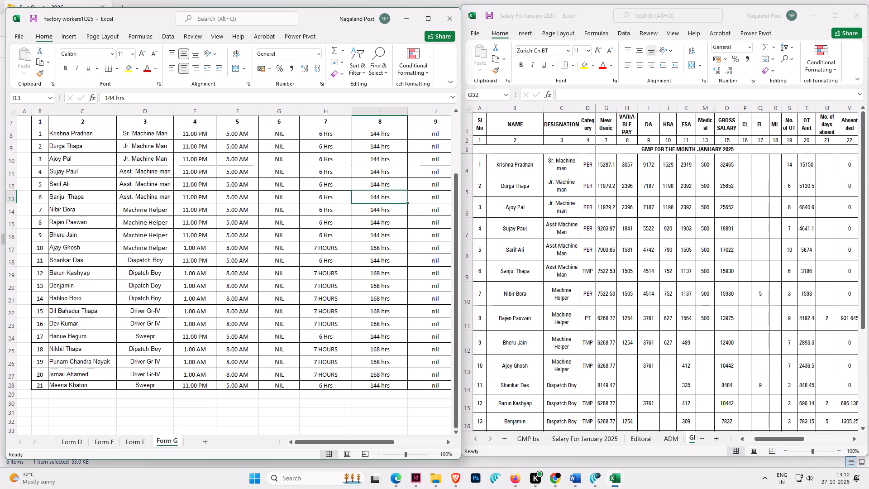
pyautogui.scroll(3, 100, 331)
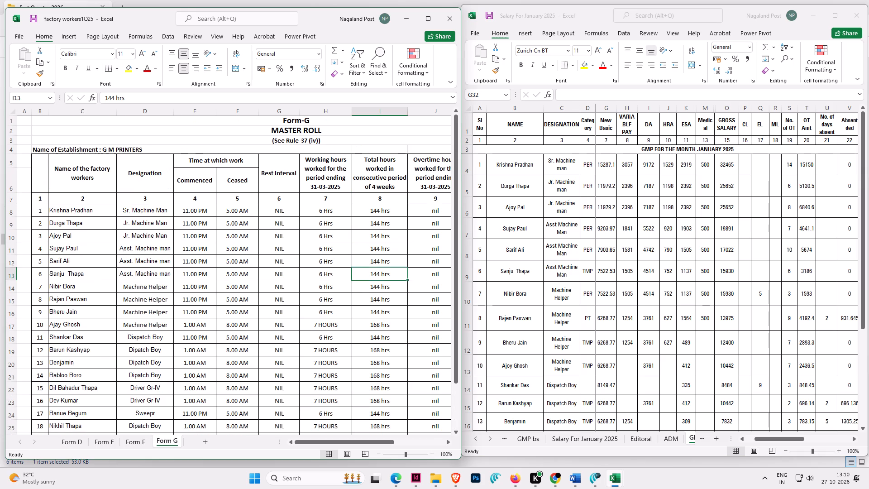
pyautogui.click(82, 288)
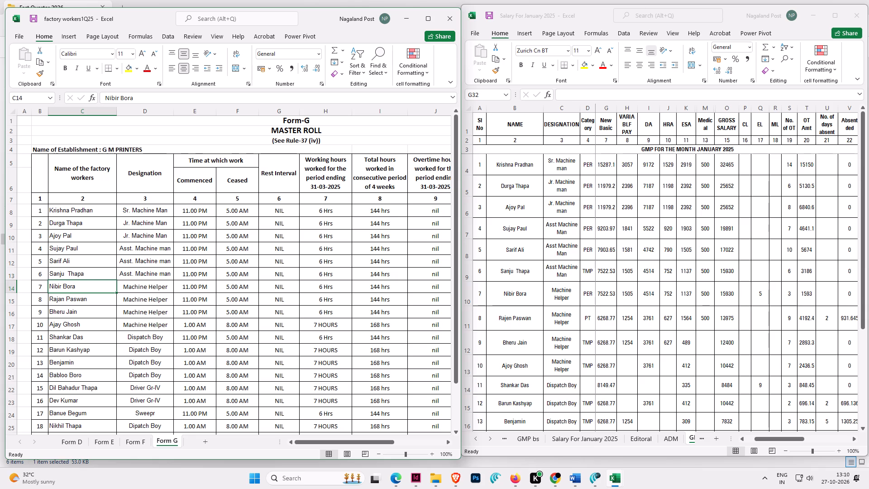
pyautogui.scroll(-2, 236, 267)
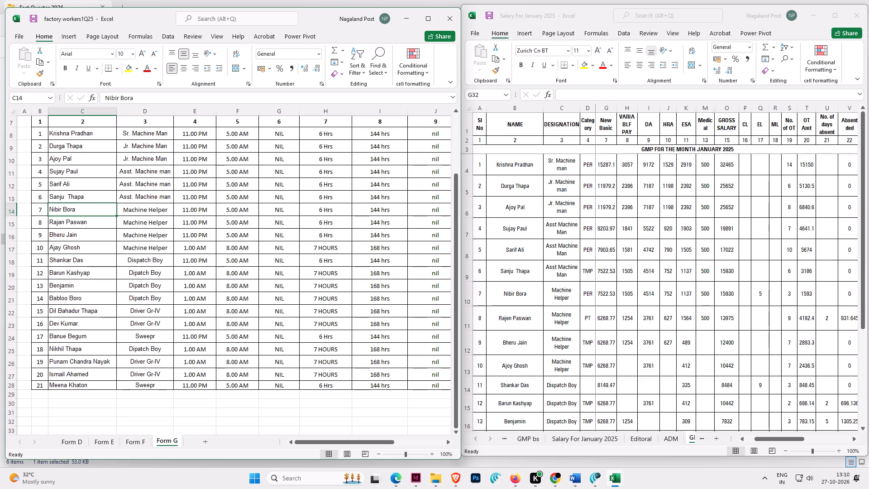
pyautogui.click(68, 374)
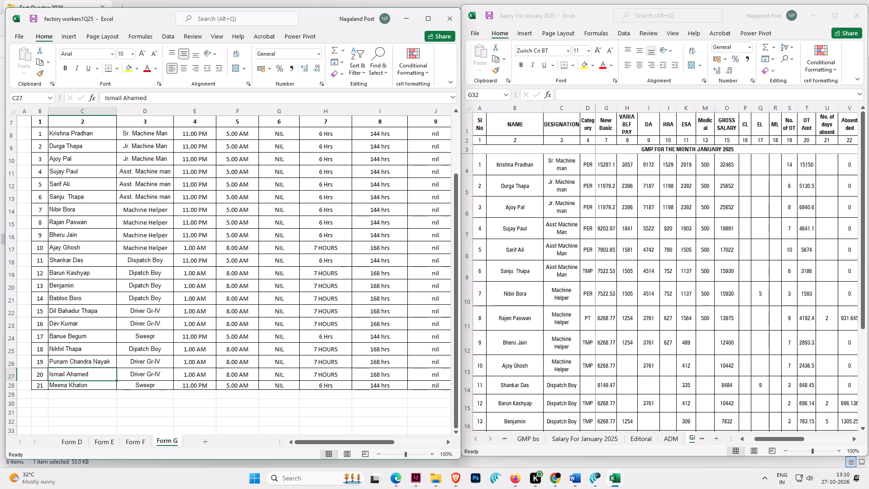
pyautogui.click(10, 374)
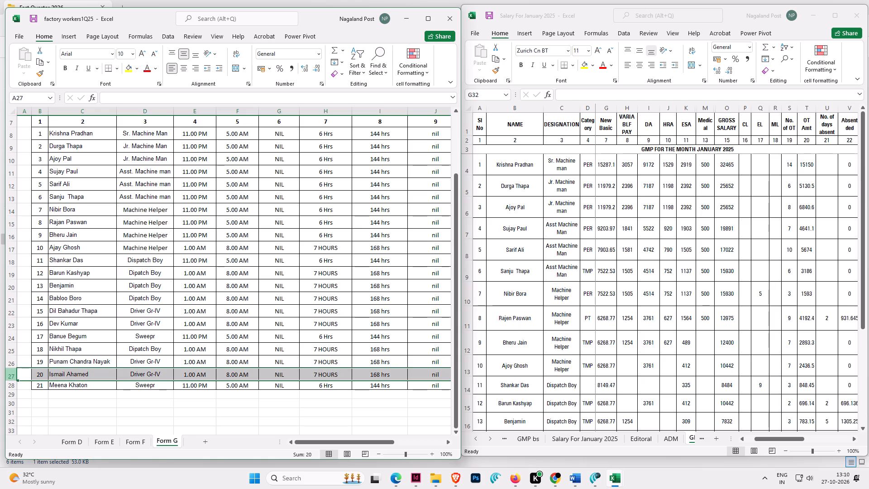
pyautogui.rightClick(10, 374)
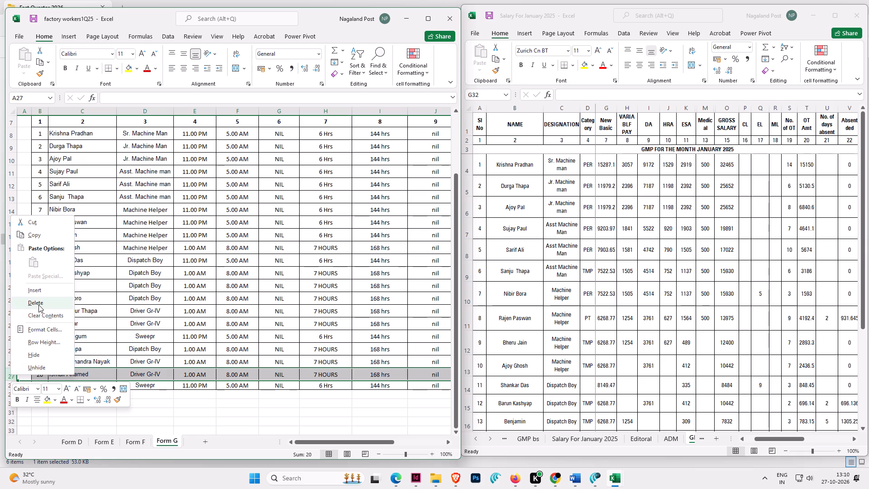
pyautogui.click(38, 305)
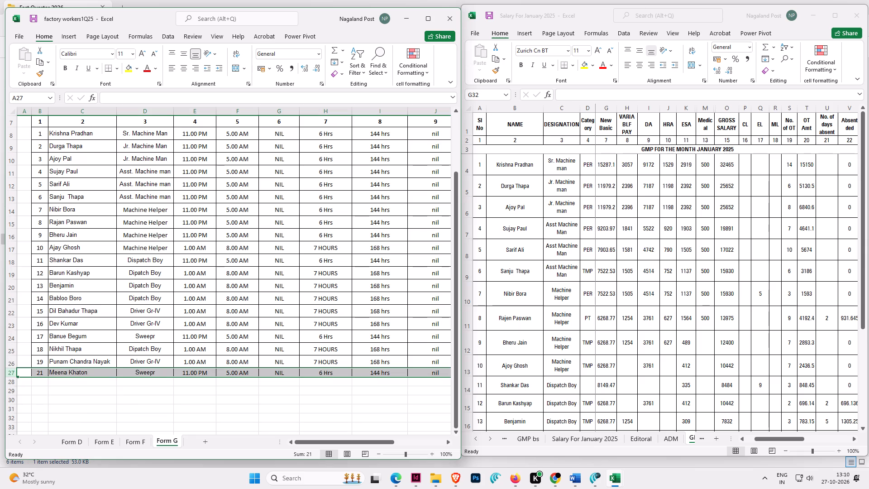
pyautogui.rightClick(12, 373)
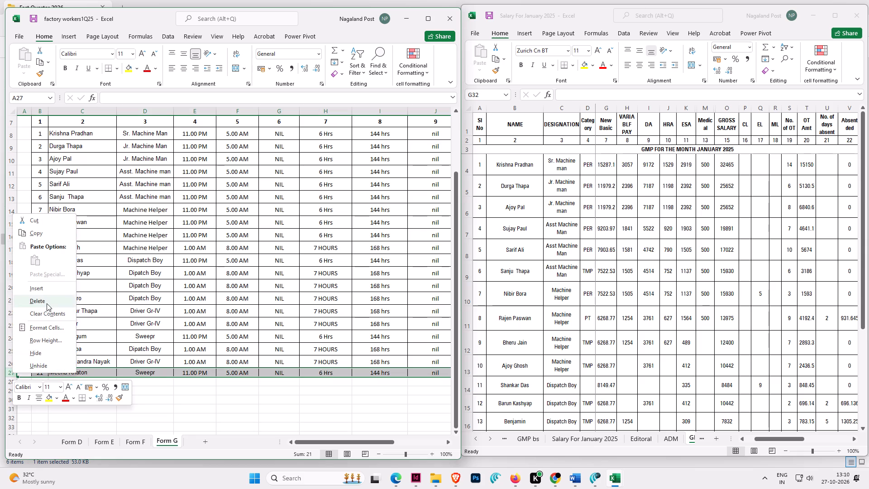
pyautogui.click(47, 303)
pyautogui.scroll(7, 214, 318)
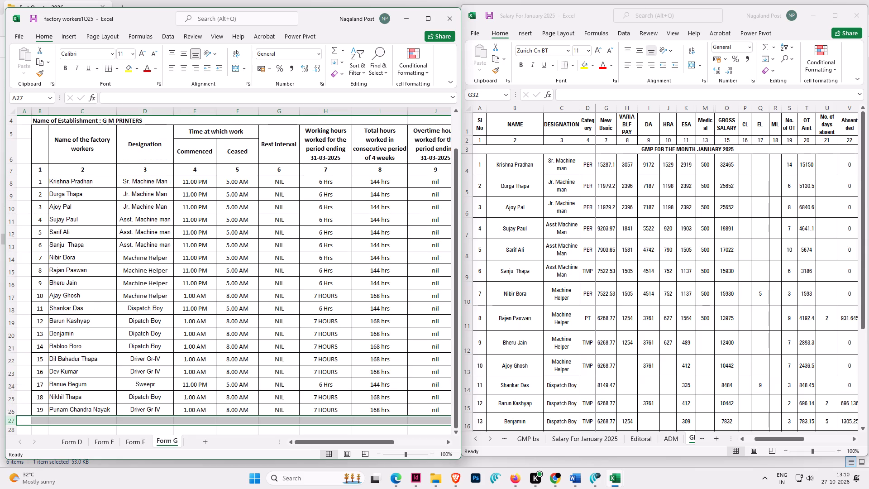
# In Form D, set the total number of employees and the number employed for 01-01-2025 to 19.
pyautogui.click(73, 442)
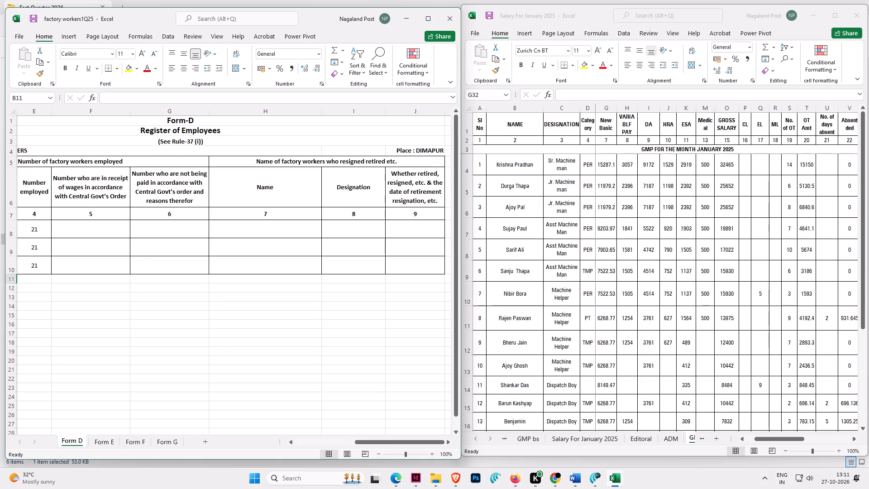
pyautogui.click(27, 230)
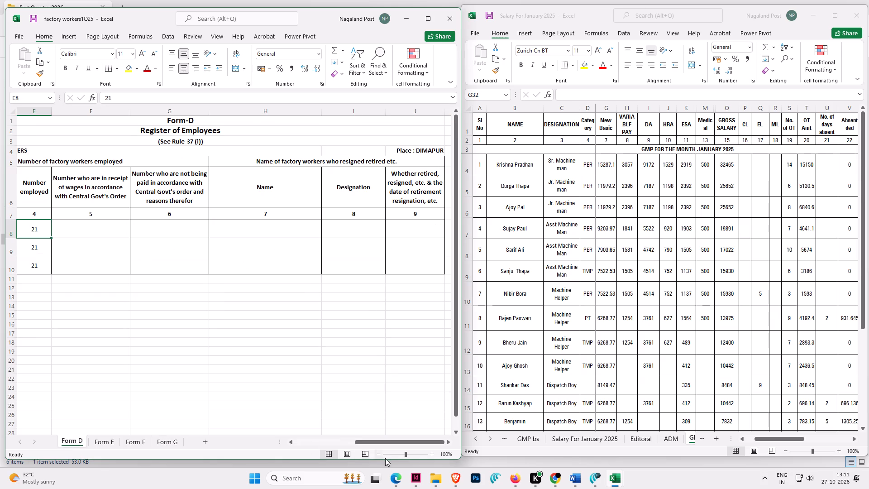
pyautogui.moveTo(392, 441); pyautogui.dragTo(339, 443)
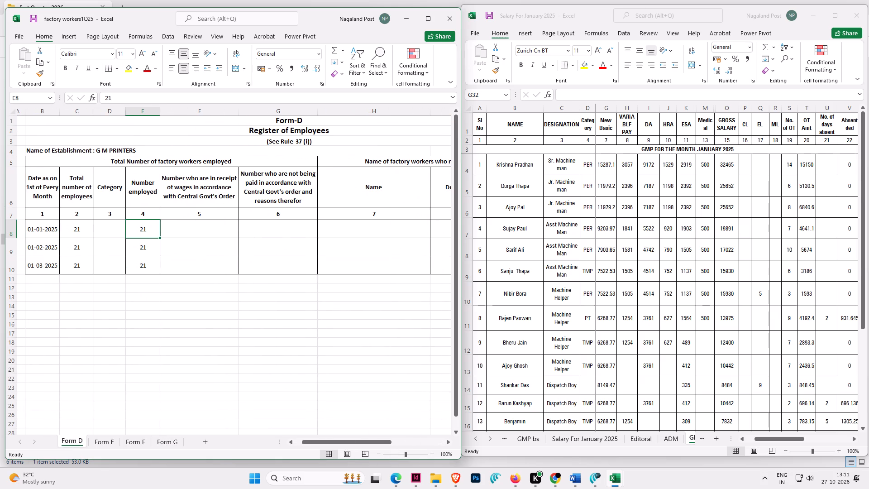
pyautogui.click(85, 228)
pyautogui.write('19')
pyautogui.press('Tab')
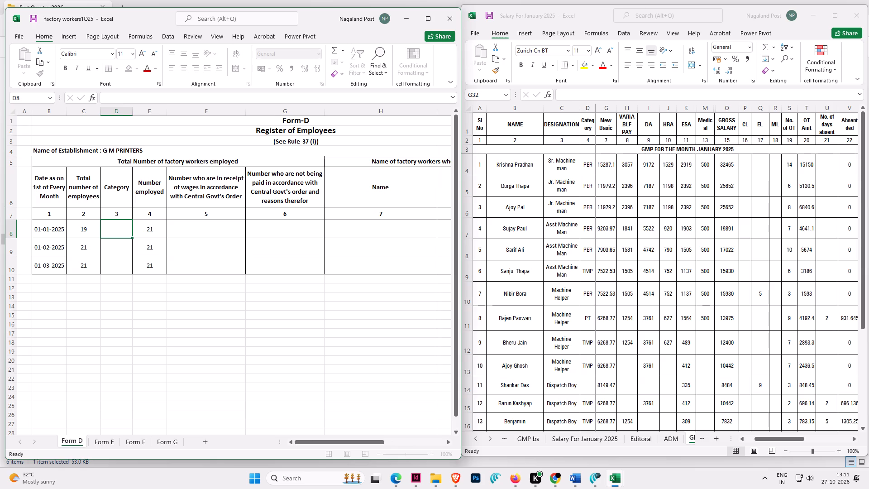
pyautogui.press('Tab')
pyautogui.write('19')
pyautogui.press('Return')
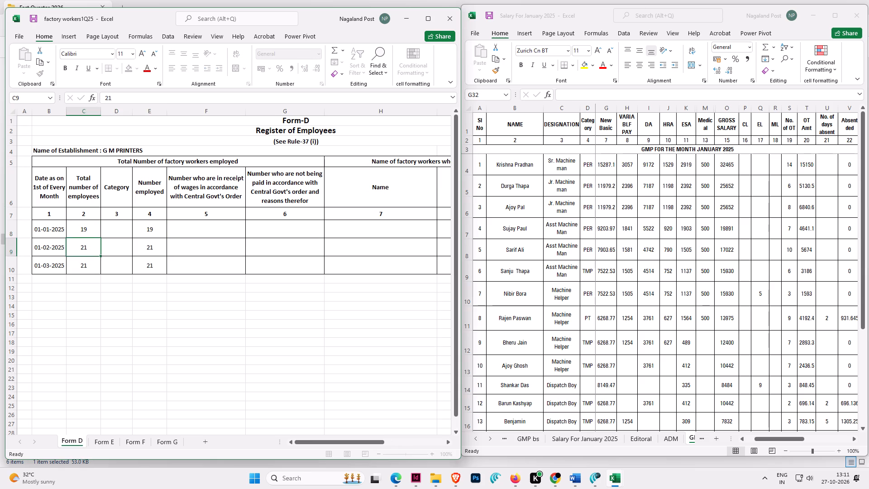
# In Form D, set the total number of employees and the number employed for 01-02-2025 and 01-03-2025 to 19.
pyautogui.write('19')
pyautogui.press('Tab')
pyautogui.press('Tab')
pyautogui.write('19')
pyautogui.press('Return')
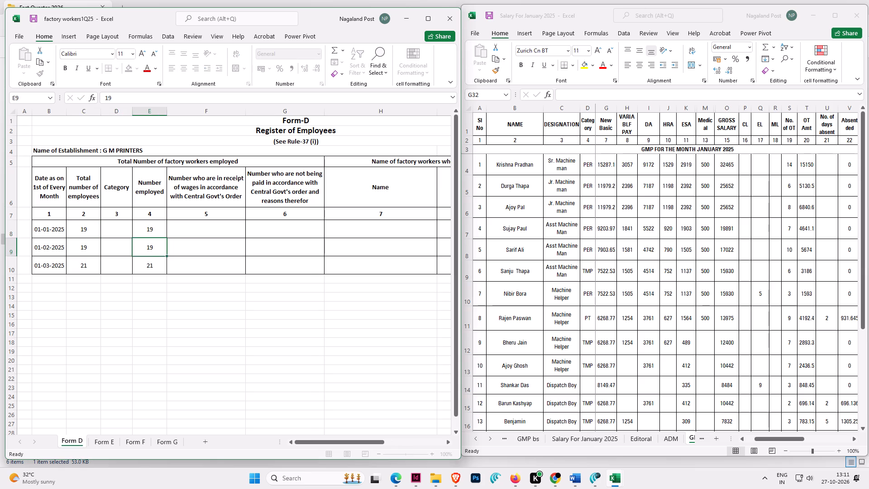
pyautogui.write('19')
pyautogui.press('Tab')
pyautogui.press('Tab')
pyautogui.write('19')
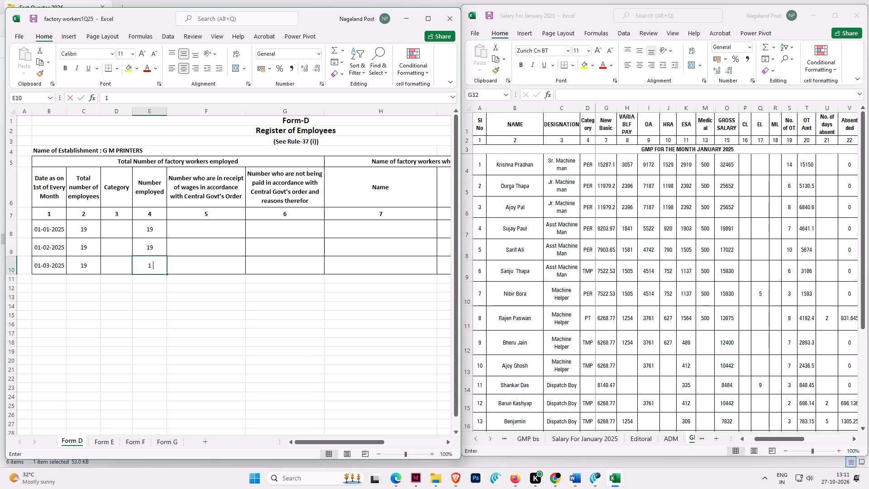
pyautogui.press('Return')
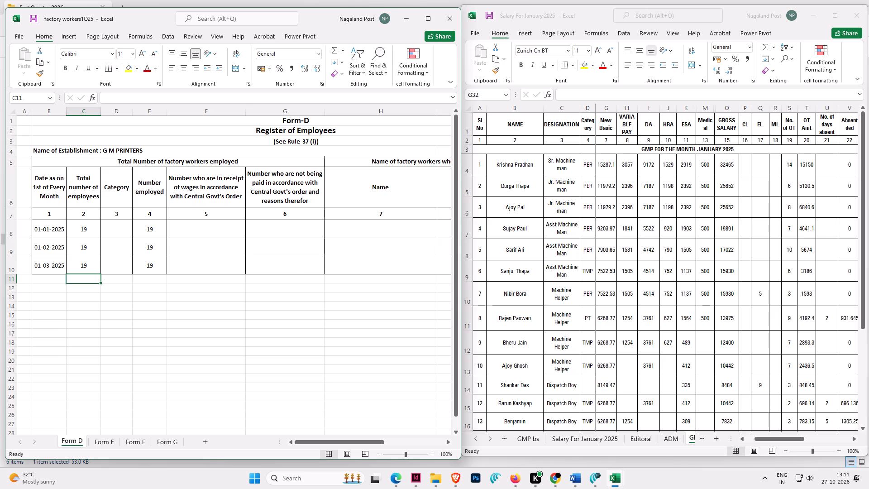
# Hide rows 258 to 283 in Form E, covering the last two workers' service registers.
pyautogui.click(105, 445)
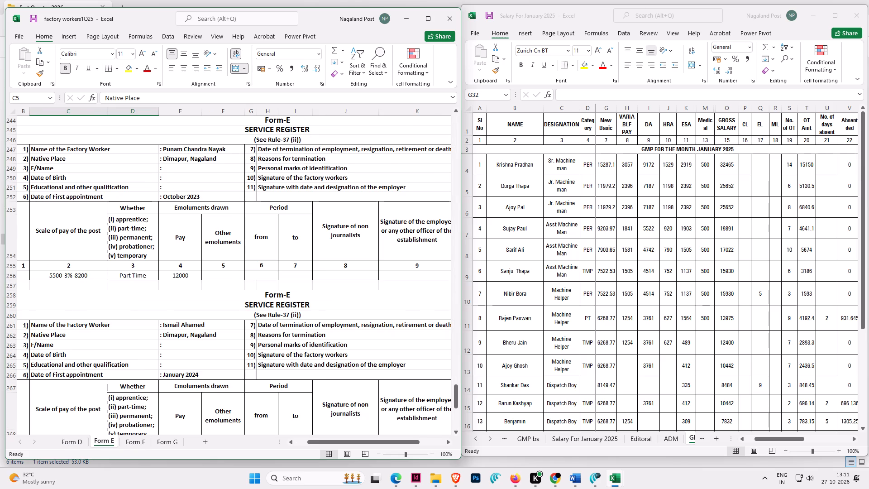
pyautogui.scroll(-18, 163, 282)
pyautogui.scroll(9, 163, 282)
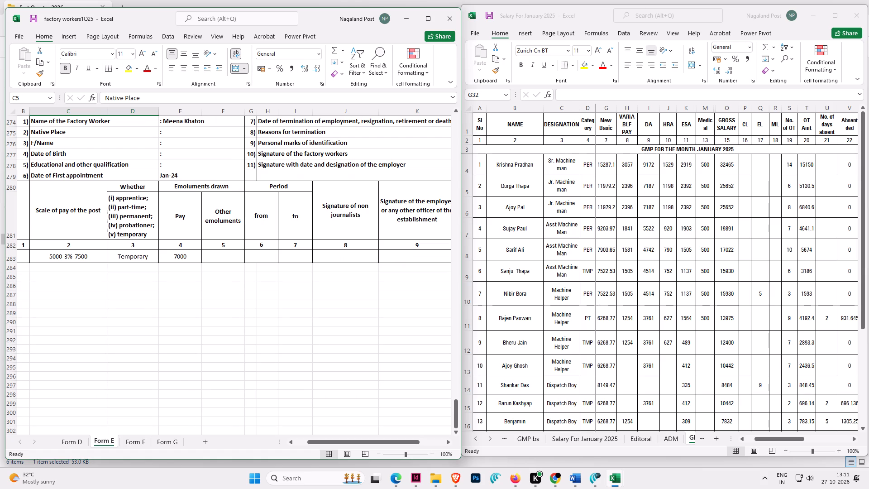
pyautogui.moveTo(10, 289); pyautogui.dragTo(10, 204)
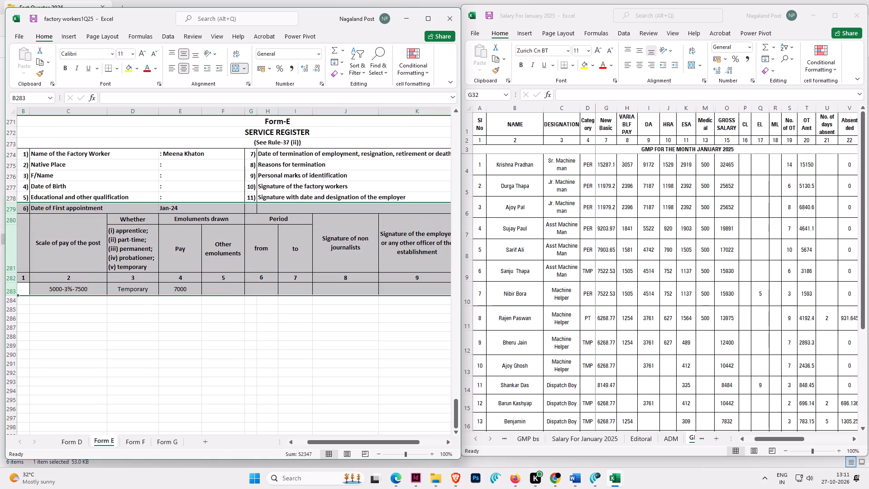
pyautogui.scroll(5, 19, 229)
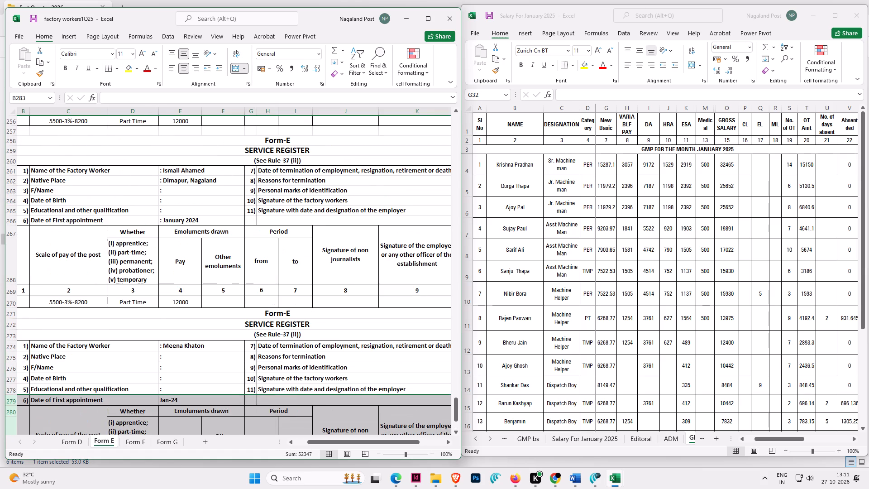
pyautogui.keyDown('shift'); pyautogui.click(10, 139); pyautogui.keyUp('shift')
pyautogui.rightClick(10, 139)
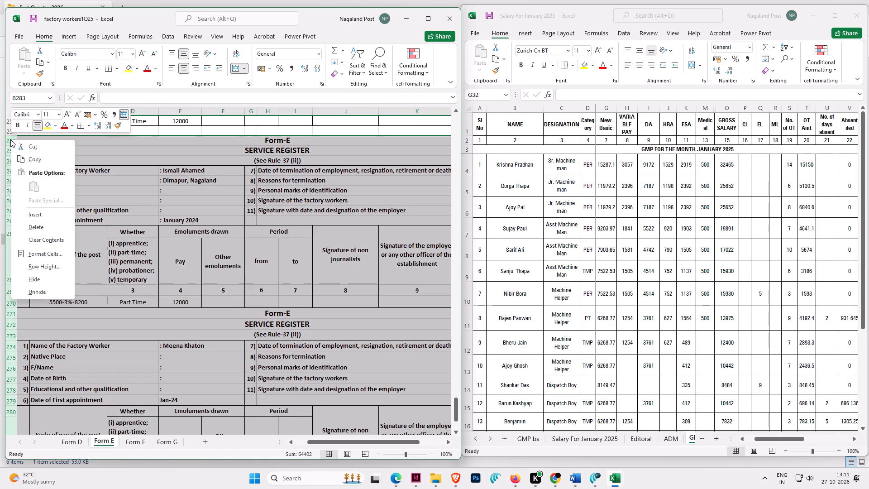
pyautogui.click(34, 279)
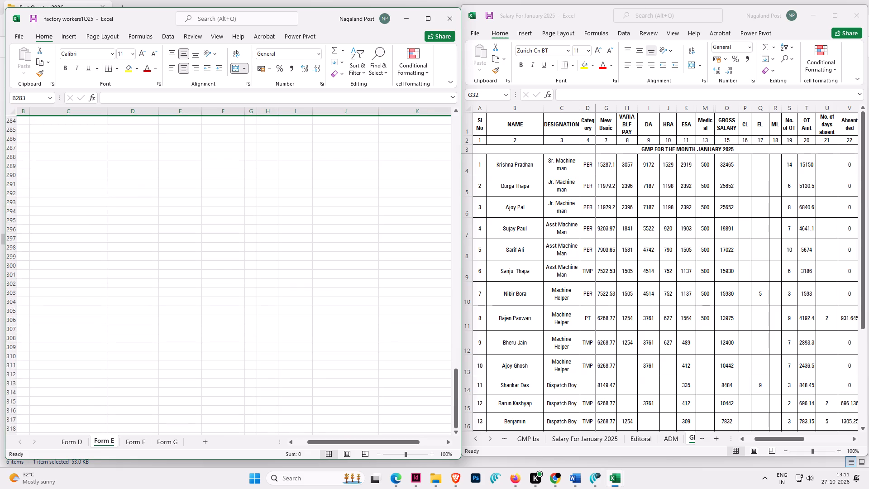
# Save the factory workers workbook.
pyautogui.scroll(10, 232, 290)
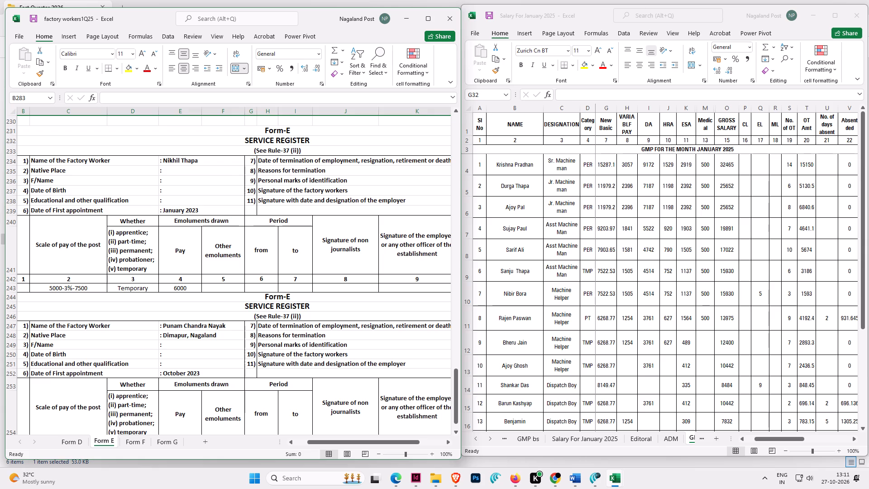
pyautogui.scroll(10, 150, 285)
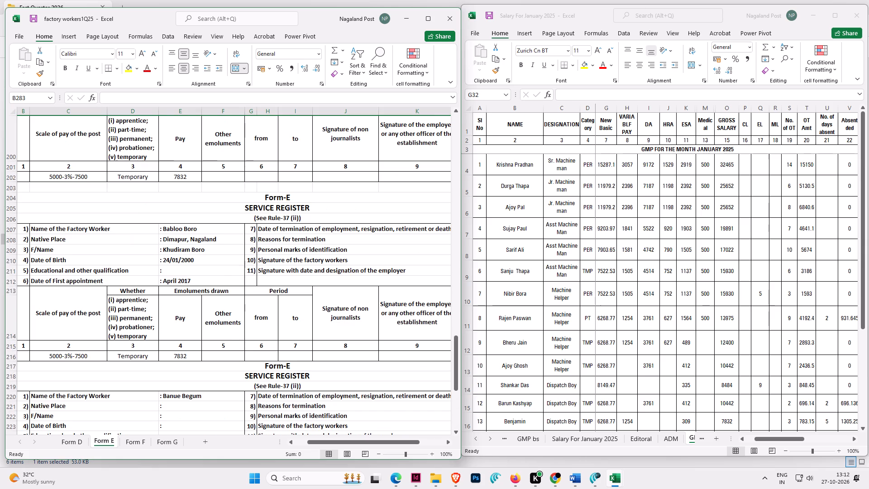
pyautogui.hotkey('ctrl', 's')
# Go through the Form E service registers back to the first one and open the Form F leave registers.
pyautogui.scroll(5, 233, 280)
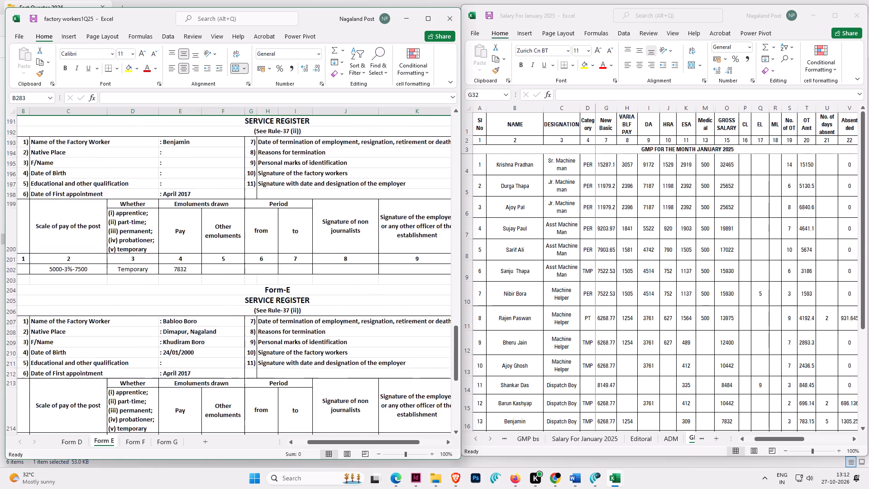
pyautogui.scroll(20, 233, 280)
pyautogui.scroll(20, 233, 280)
pyautogui.scroll(9, 233, 280)
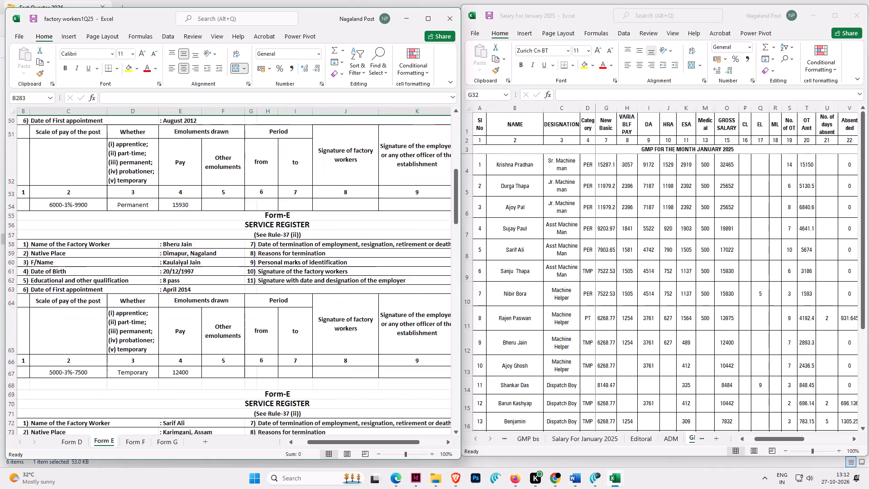
pyautogui.scroll(20, 233, 280)
pyautogui.scroll(5, 233, 280)
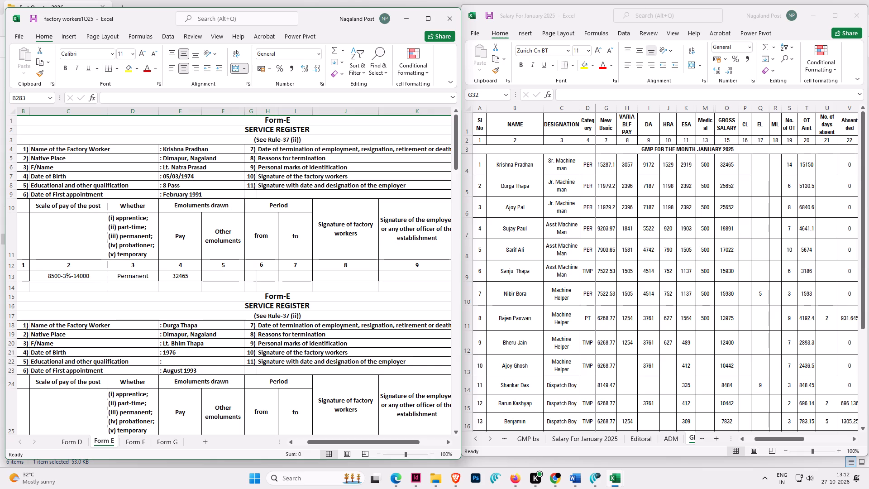
pyautogui.click(132, 441)
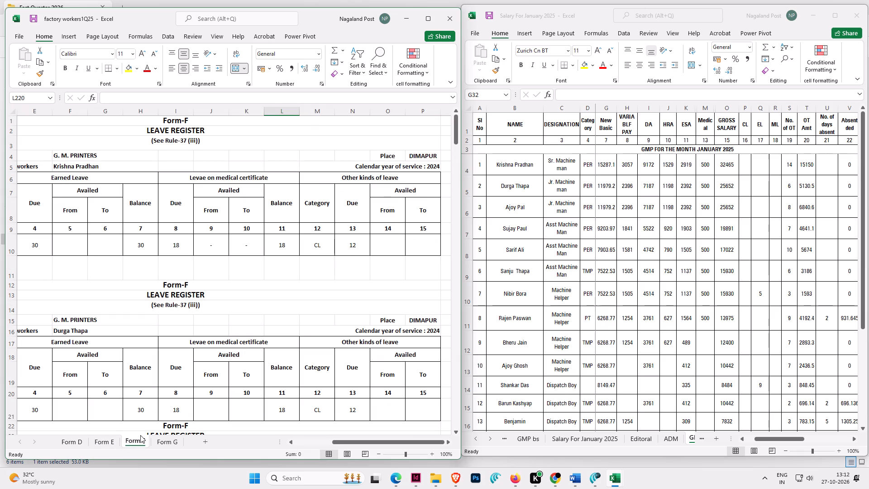
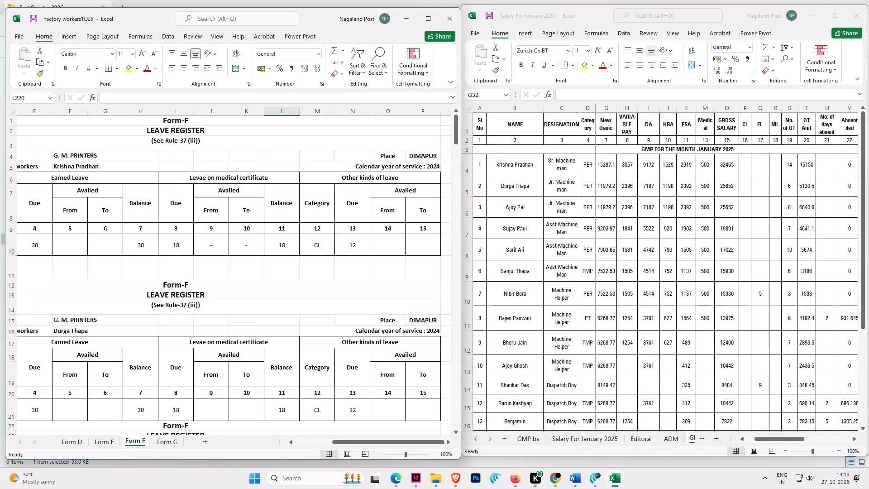
# Look through the workers' leave registers in Form F, starting from the first worker.
pyautogui.scroll(-1, 133, 147)
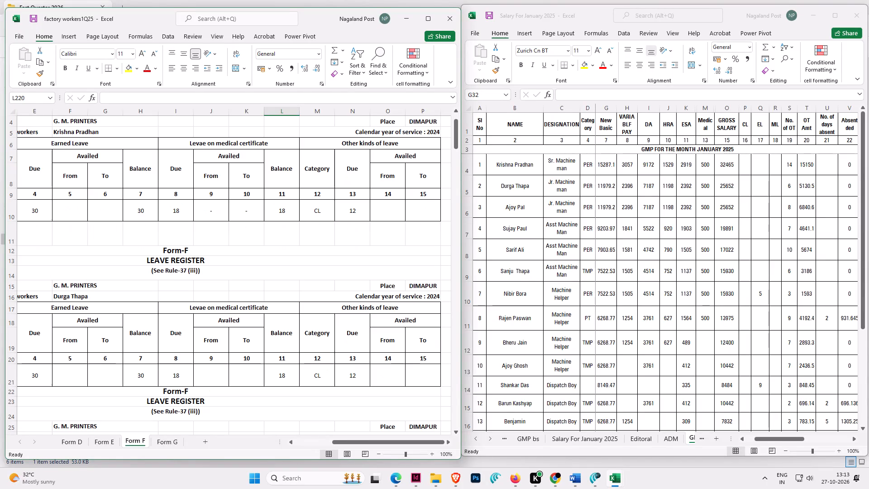
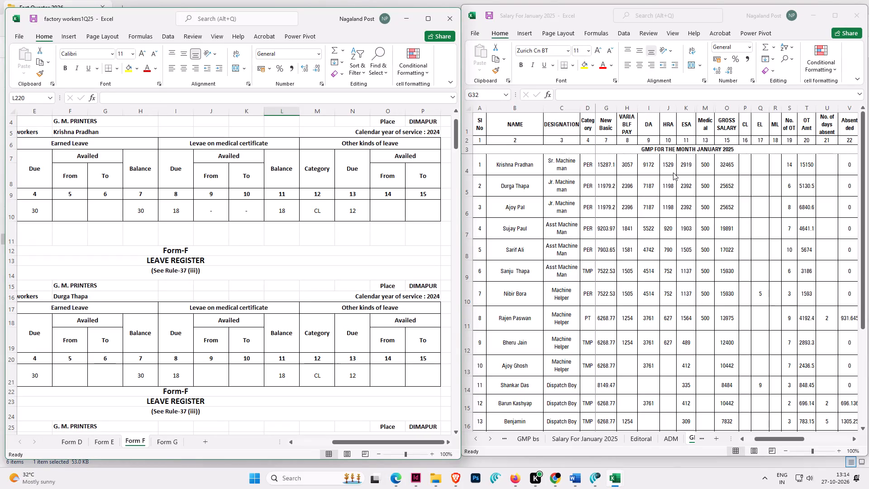
# In the Salary For January 2025 workbook, check the EL entry of the seventh worker, a machine helper, on the GMP sheet.
pyautogui.click(720, 164)
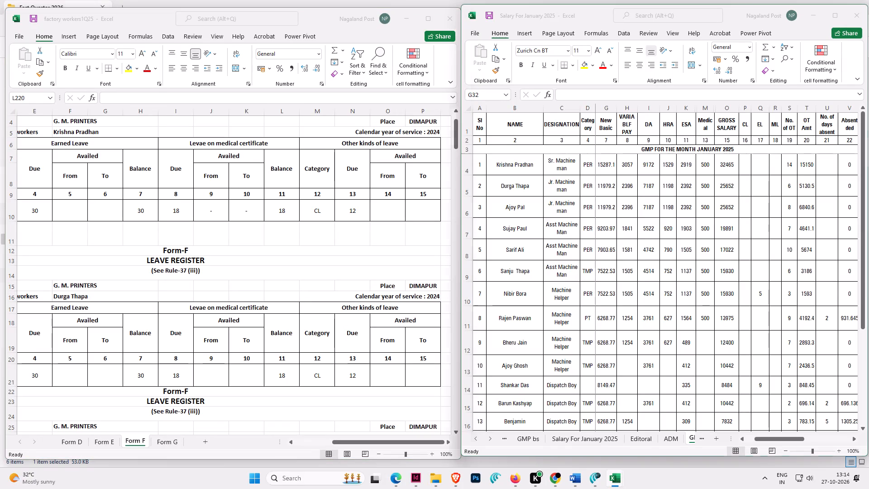
pyautogui.click(758, 297)
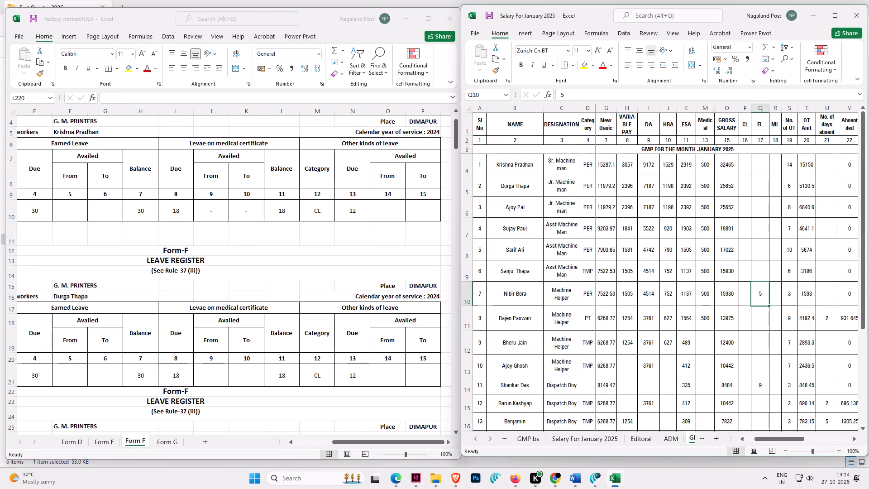
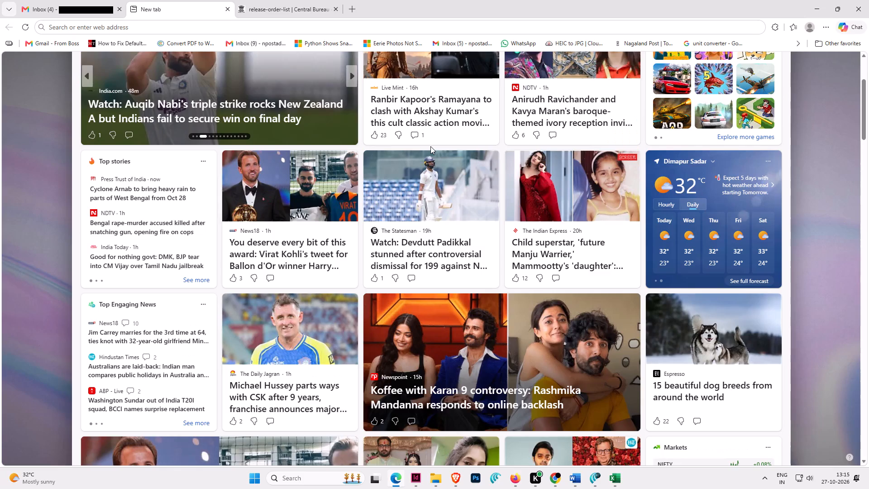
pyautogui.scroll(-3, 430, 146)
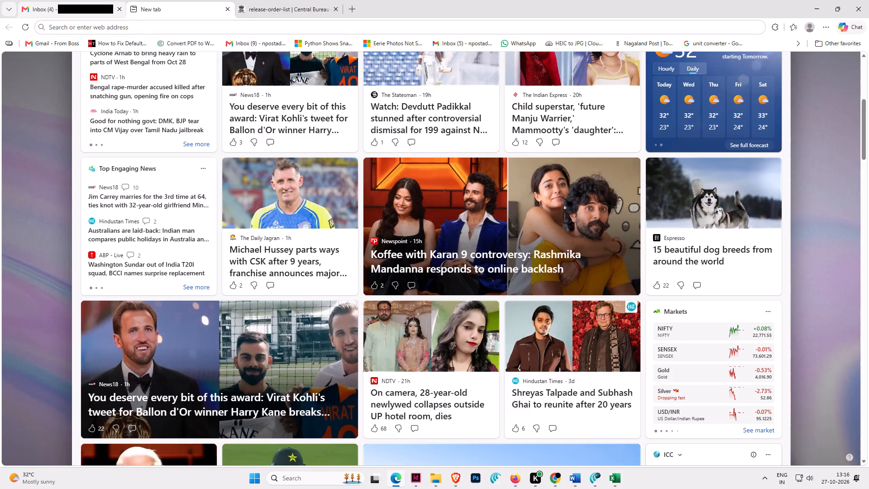
# View the Central Bureau of Communication release order list and switch to the Advt for 28 Oct document in InDesign.
pyautogui.click(289, 2)
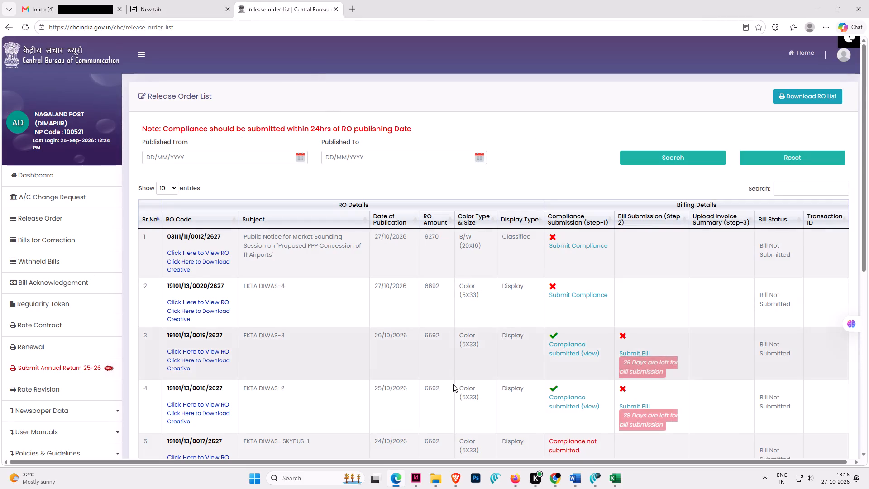
pyautogui.click(412, 479)
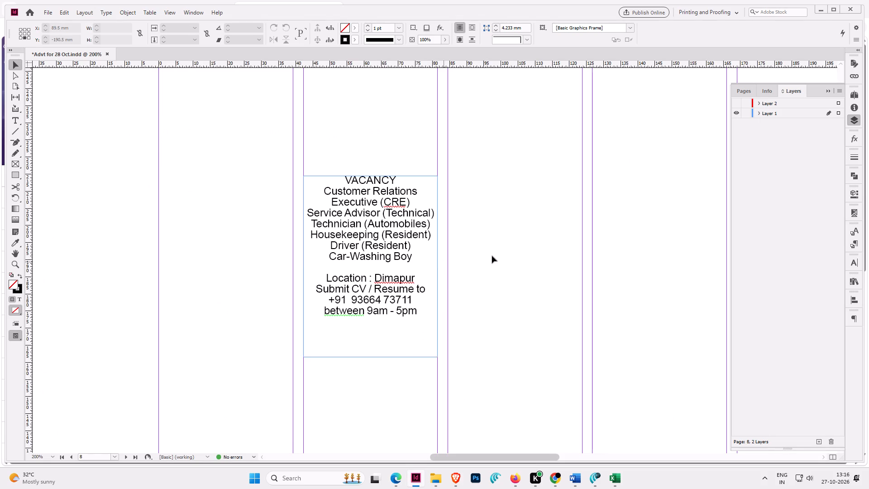
# Switch to the January 2025 salary and factory workers workbooks and look through all the workers' leave registers in Form F.
pyautogui.click(616, 479)
pyautogui.click(649, 429)
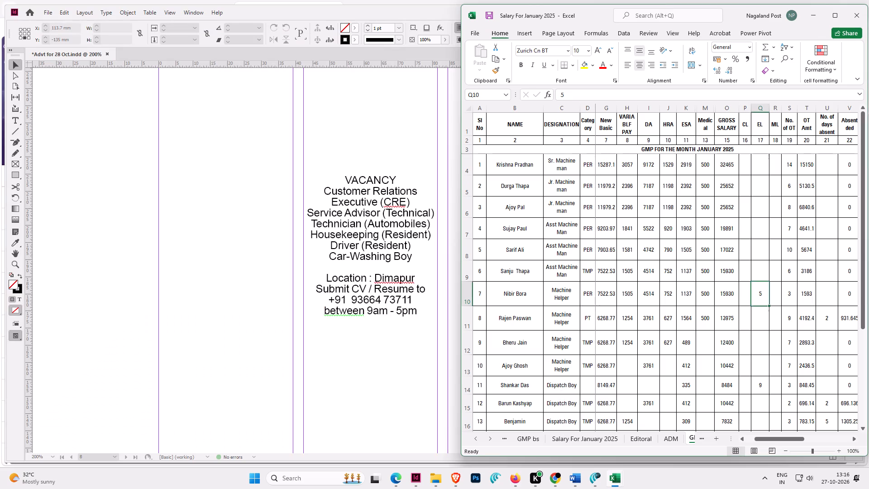
pyautogui.click(617, 479)
pyautogui.click(576, 439)
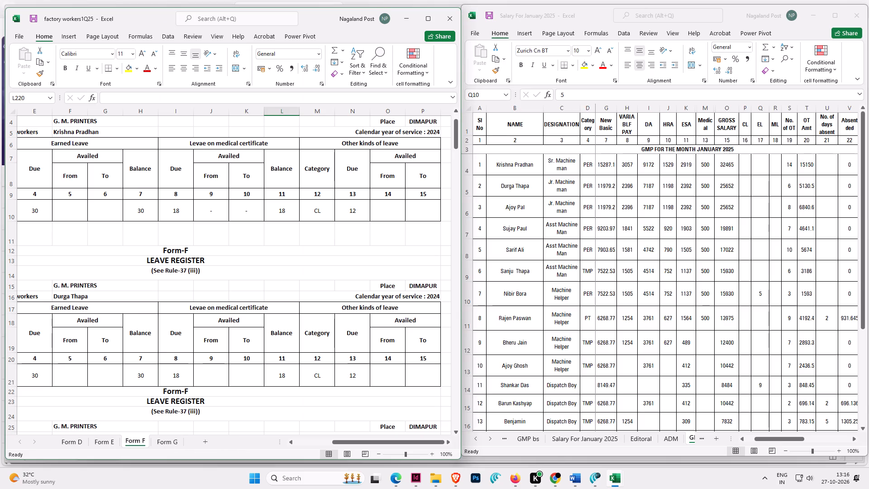
pyautogui.scroll(-16, 175, 320)
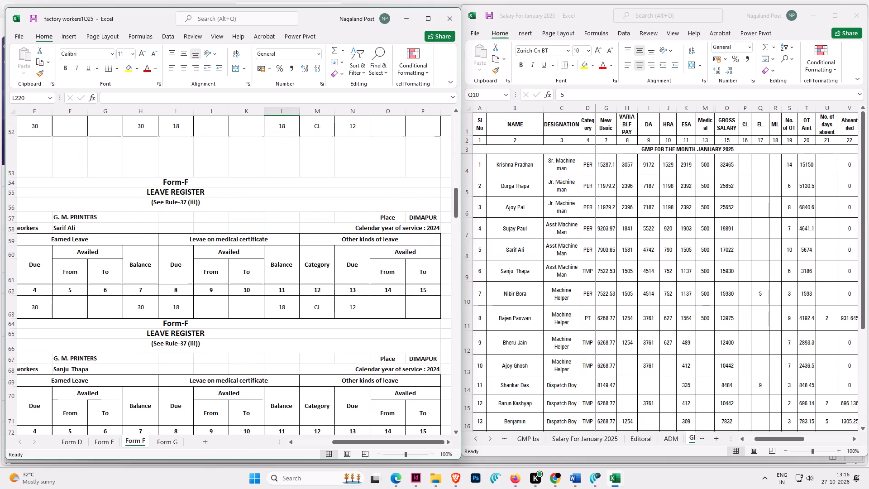
pyautogui.scroll(-20, 175, 320)
pyautogui.scroll(-10, 175, 320)
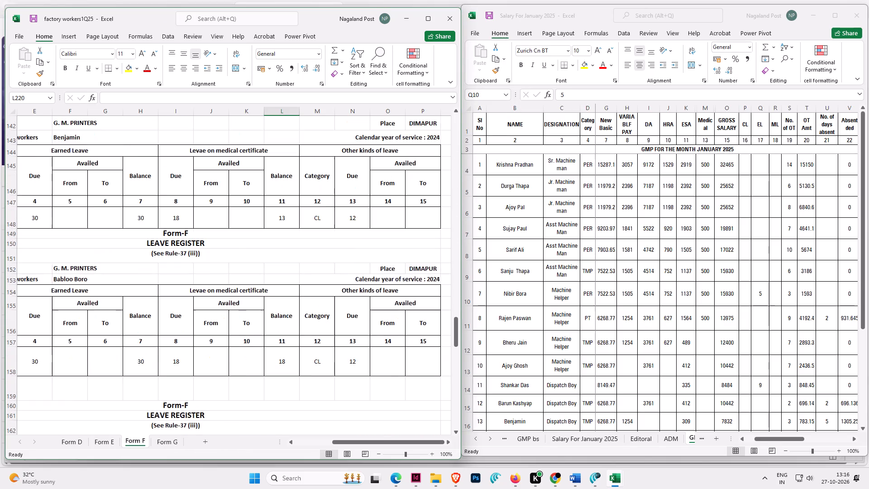
pyautogui.scroll(-20, 175, 320)
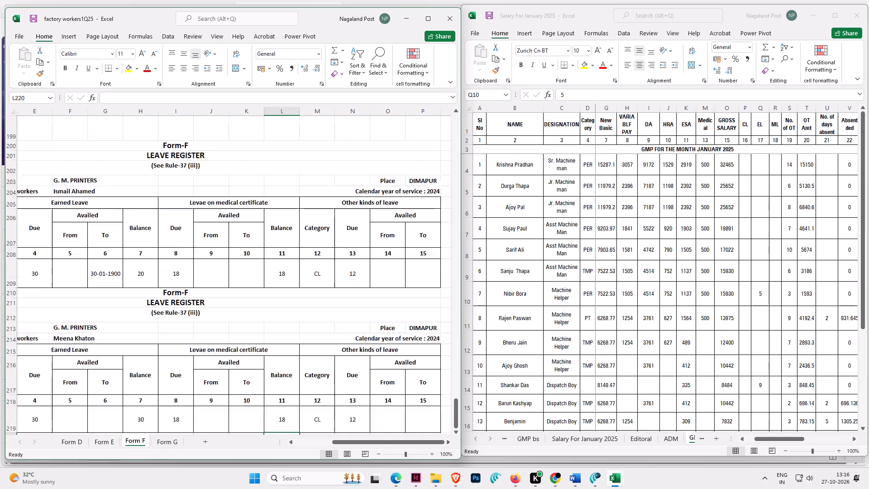
pyautogui.scroll(-7, 175, 320)
pyautogui.scroll(15, 175, 320)
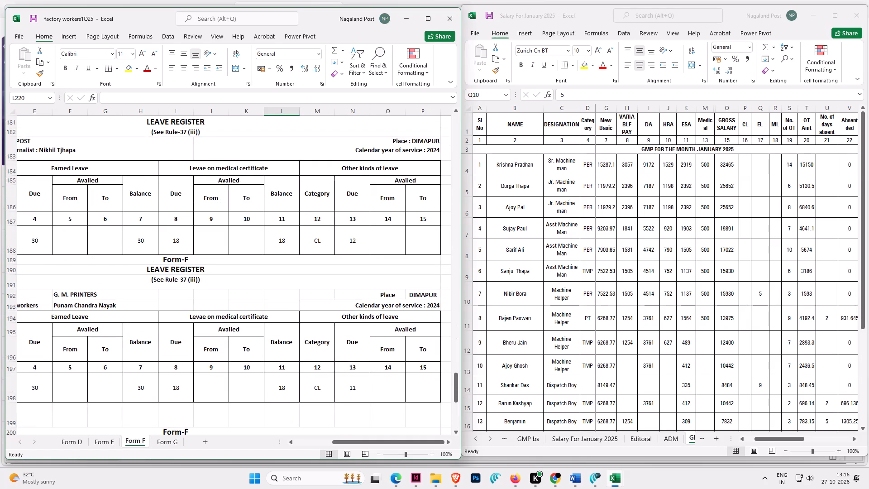
pyautogui.scroll(20, 153, 398)
pyautogui.scroll(20, 153, 398)
pyautogui.scroll(3, 153, 398)
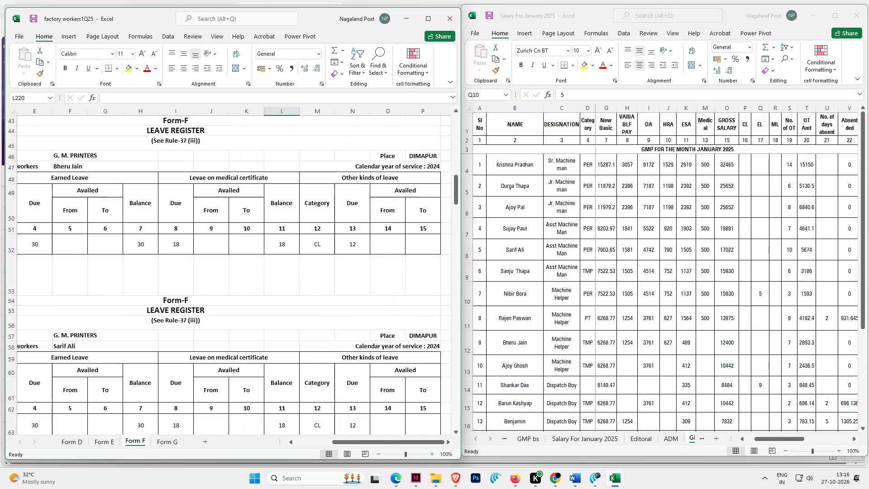
pyautogui.scroll(20, 153, 396)
pyautogui.scroll(13, 153, 396)
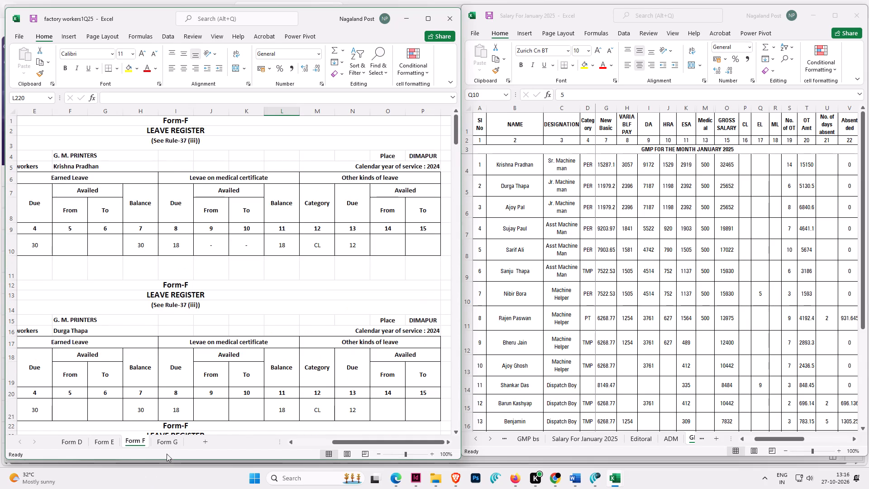
# Slightly narrow the serial-number column of the master roll in Form G.
pyautogui.click(168, 443)
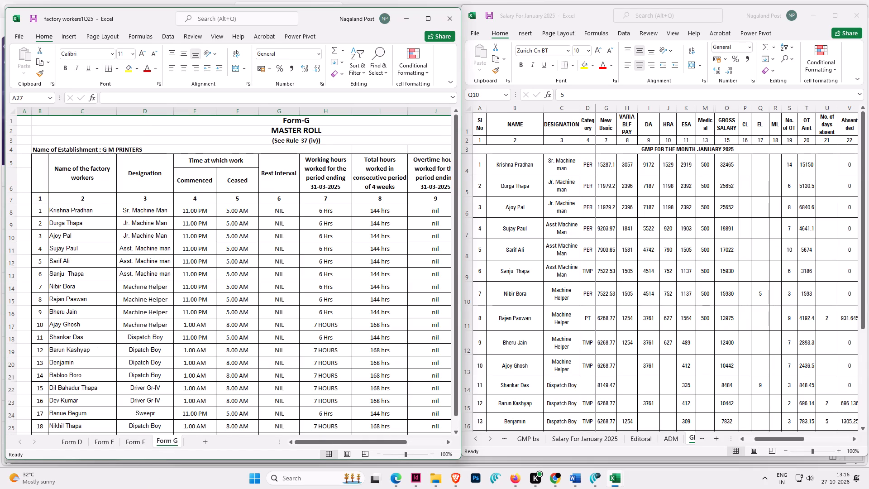
pyautogui.moveTo(330, 443); pyautogui.dragTo(355, 447)
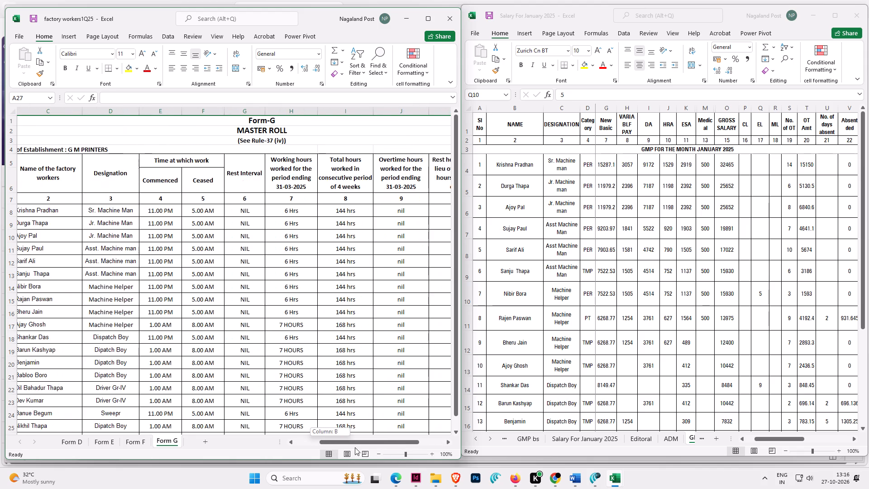
pyautogui.moveTo(355, 447); pyautogui.dragTo(345, 446)
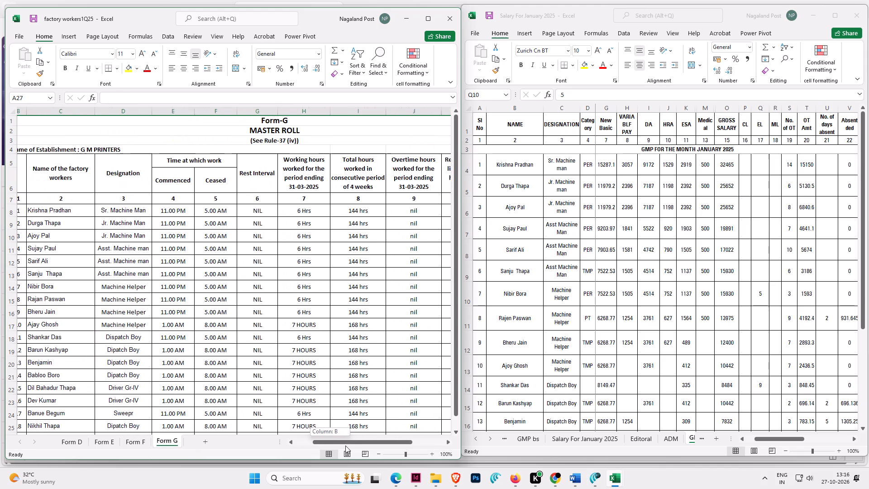
pyautogui.moveTo(345, 446); pyautogui.dragTo(344, 445)
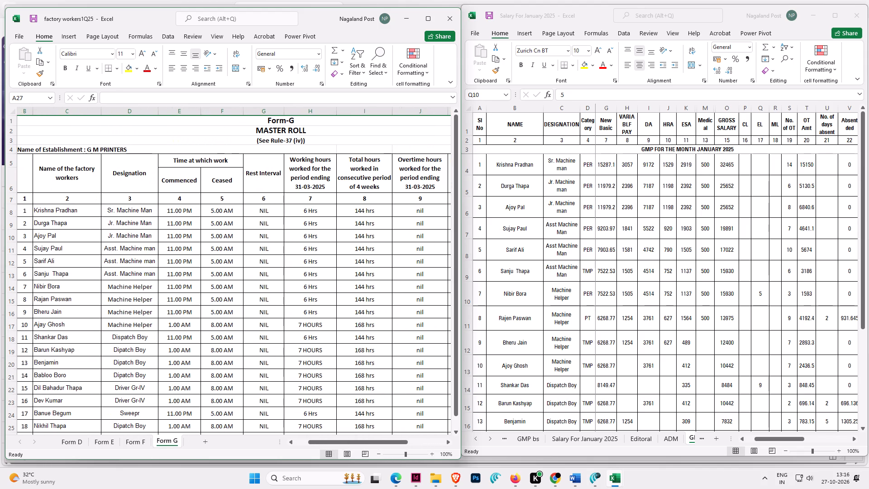
pyautogui.click(161, 240)
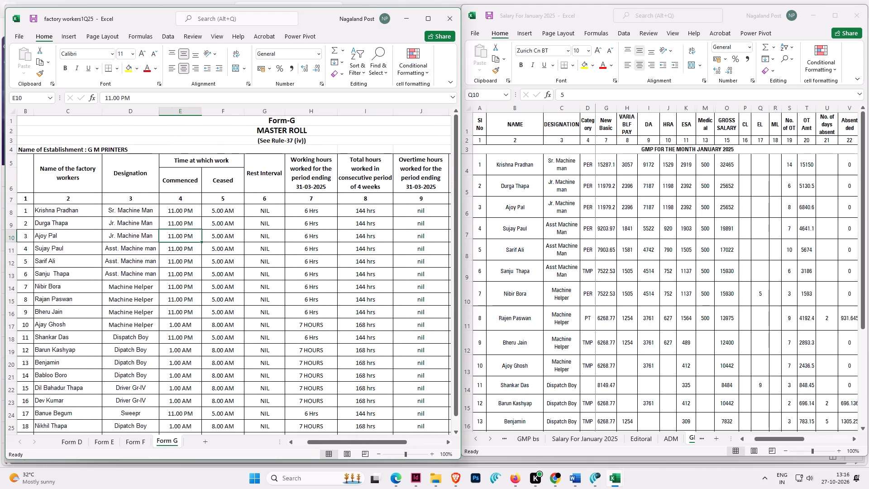
pyautogui.moveTo(32, 110); pyautogui.dragTo(29, 117)
pyautogui.click(174, 254)
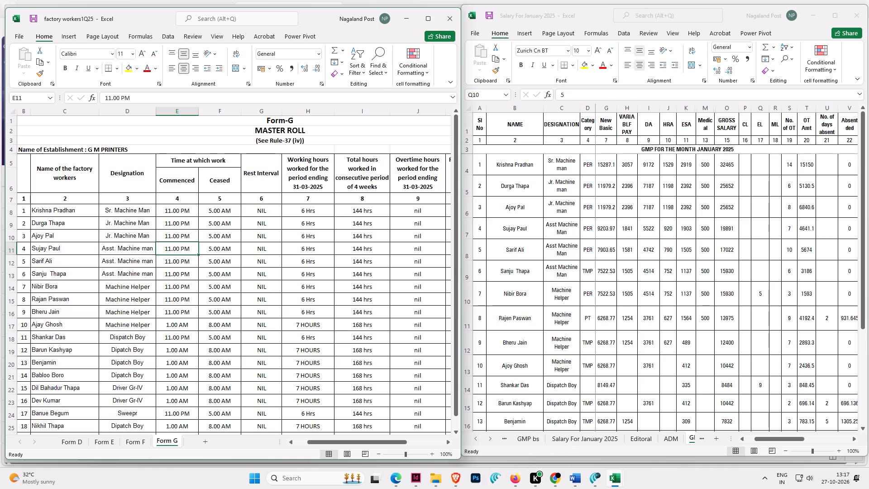
# Look through the Form G master roll down to the last worker.
pyautogui.scroll(-4, 327, 260)
pyautogui.scroll(5, 317, 274)
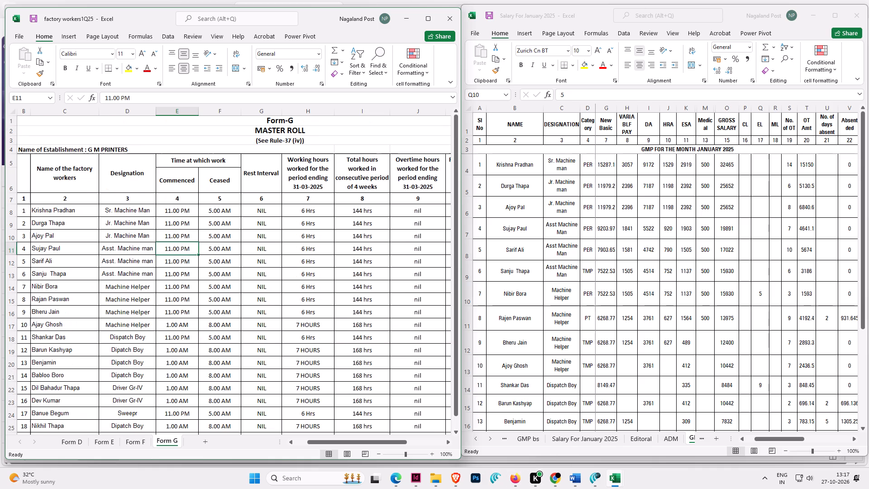
pyautogui.scroll(-4, 177, 321)
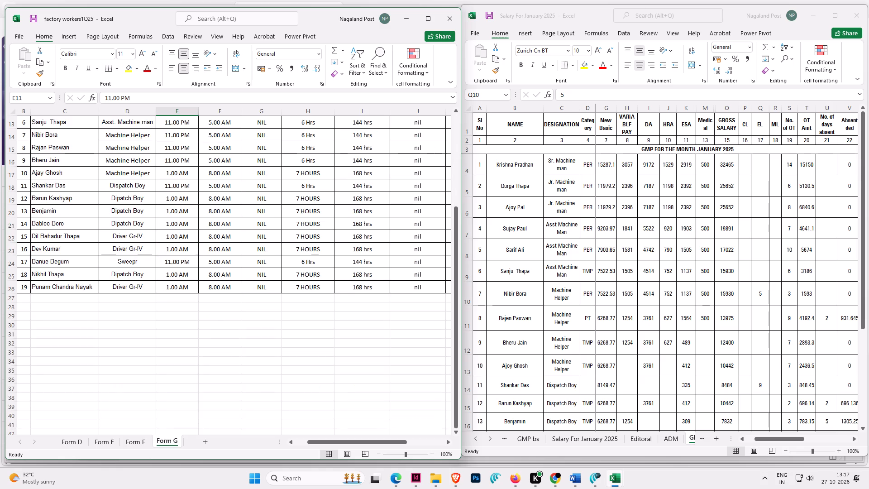
pyautogui.scroll(4, 158, 384)
pyautogui.scroll(-1, 158, 373)
# Check the leave registers in Form F against the workers' rows in the January 2025 salary sheet.
pyautogui.click(127, 443)
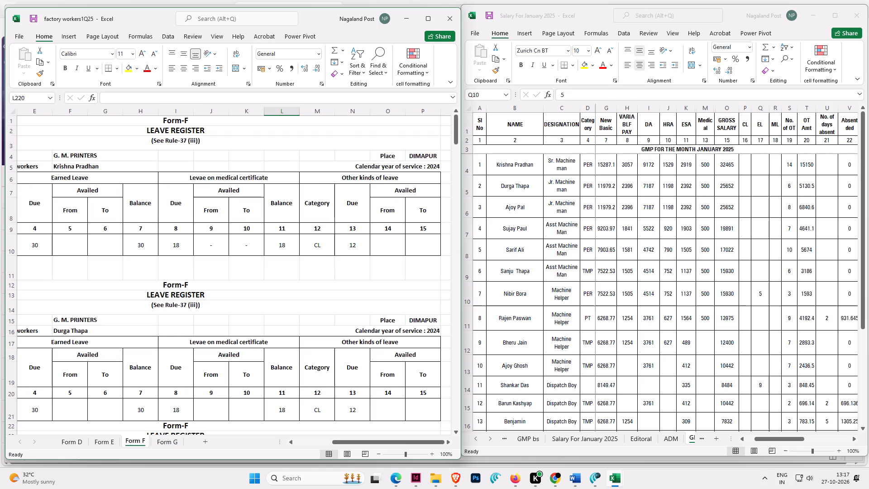
pyautogui.click(287, 294)
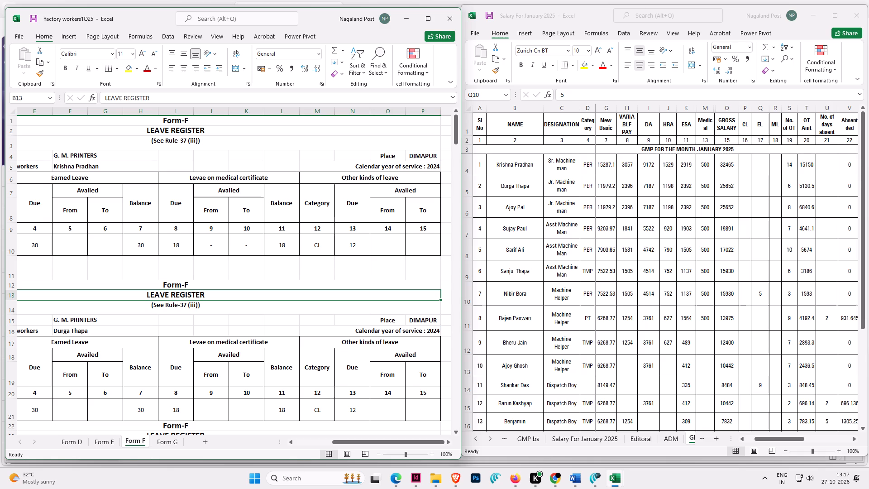
pyautogui.click(666, 218)
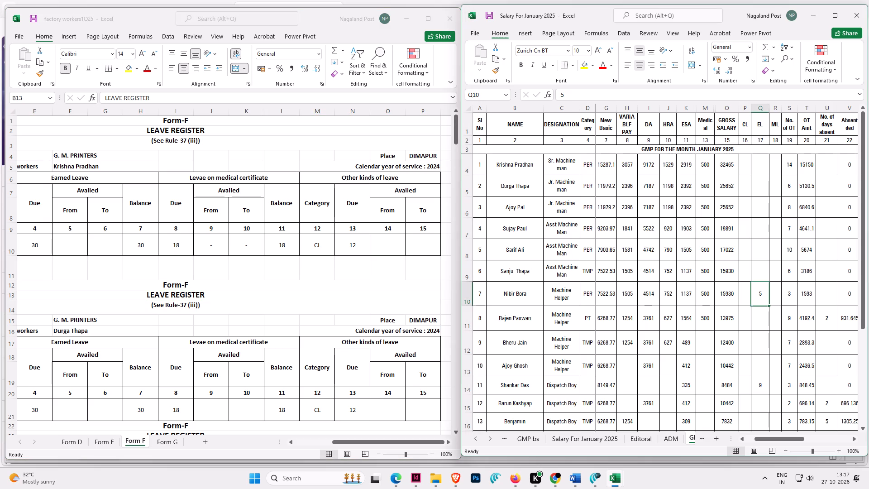
pyautogui.click(687, 223)
pyautogui.click(666, 228)
pyautogui.click(651, 230)
pyautogui.click(627, 229)
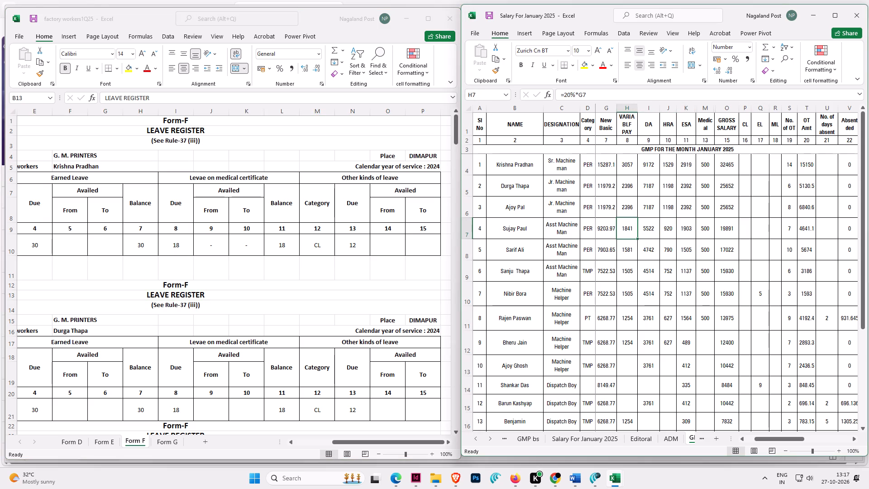
pyautogui.click(725, 165)
pyautogui.click(348, 276)
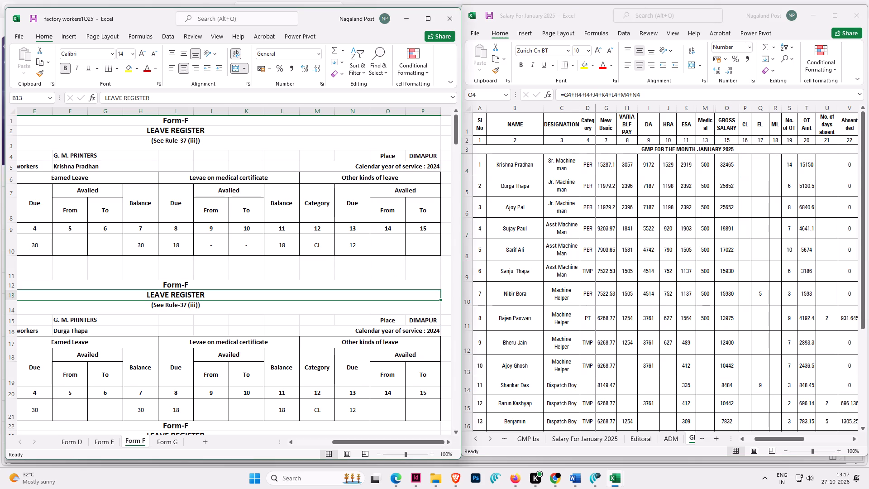
pyautogui.scroll(-3, 345, 340)
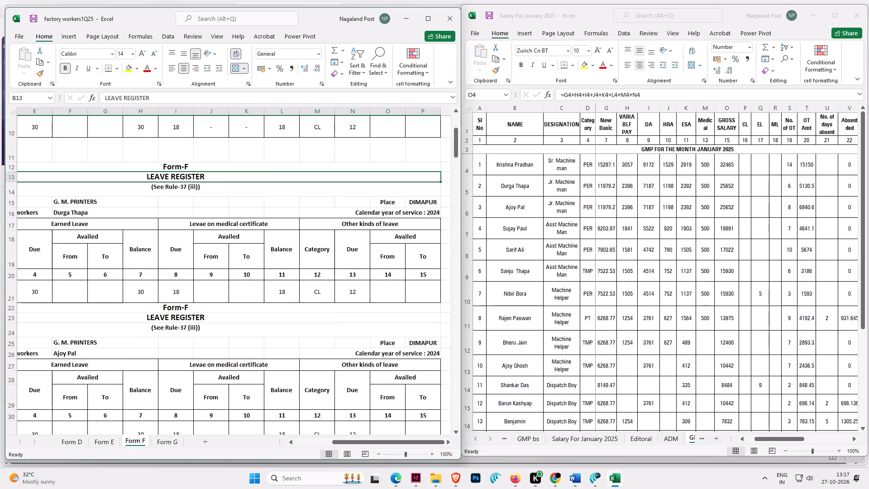
pyautogui.scroll(-20, 345, 340)
pyautogui.scroll(-20, 345, 340)
pyautogui.scroll(-4, 345, 340)
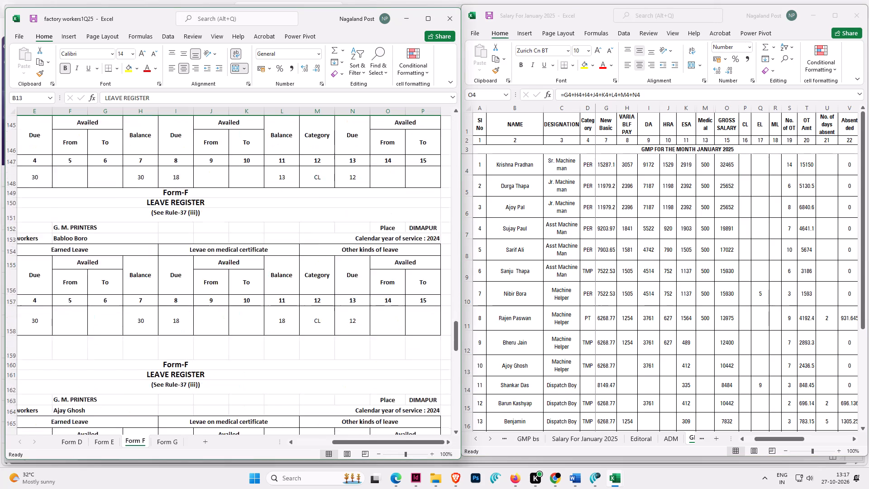
pyautogui.scroll(-20, 343, 341)
pyautogui.scroll(-7, 343, 341)
pyautogui.scroll(18, 338, 347)
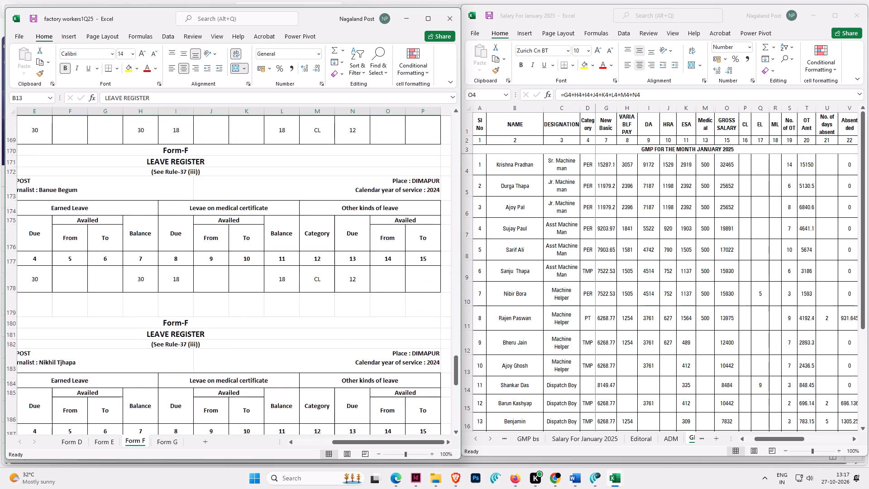
pyautogui.scroll(20, 338, 347)
pyautogui.scroll(20, 338, 347)
pyautogui.scroll(9, 338, 347)
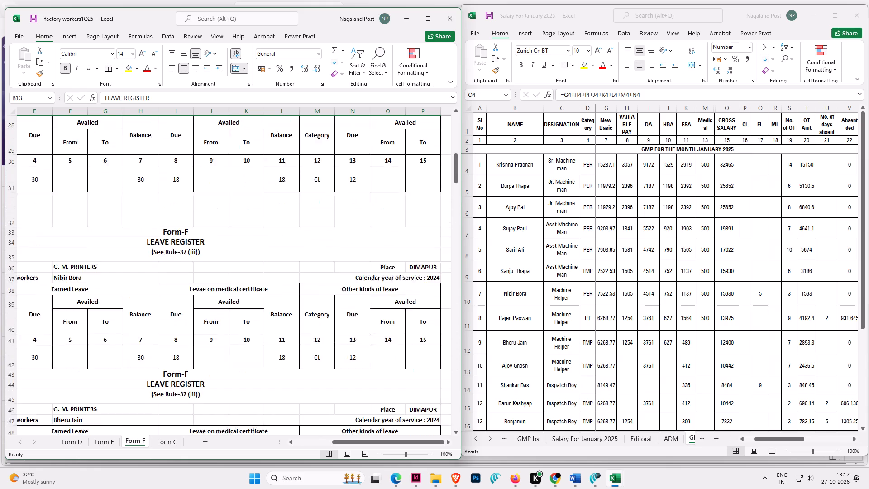
pyautogui.scroll(20, 338, 347)
pyautogui.scroll(4, 338, 347)
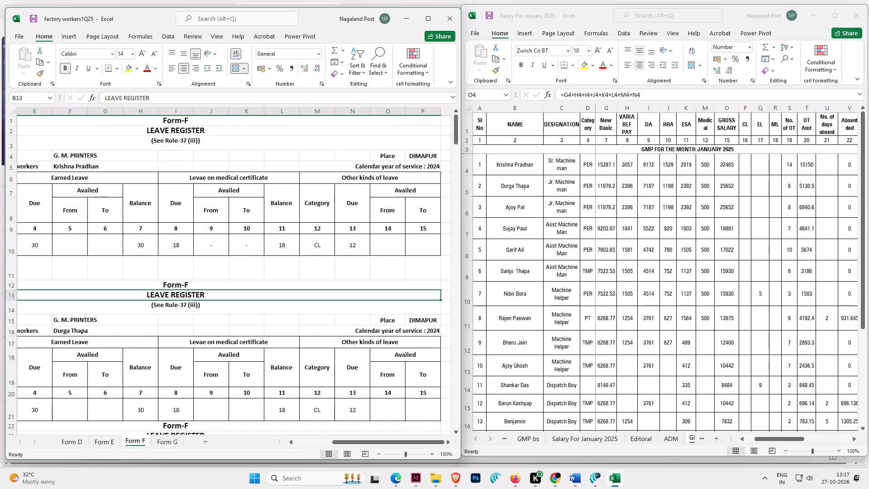
# Examine the overtime amounts and the remaining leave, deduction and pay columns in the January 2025 salary sheet.
pyautogui.click(563, 222)
pyautogui.click(563, 204)
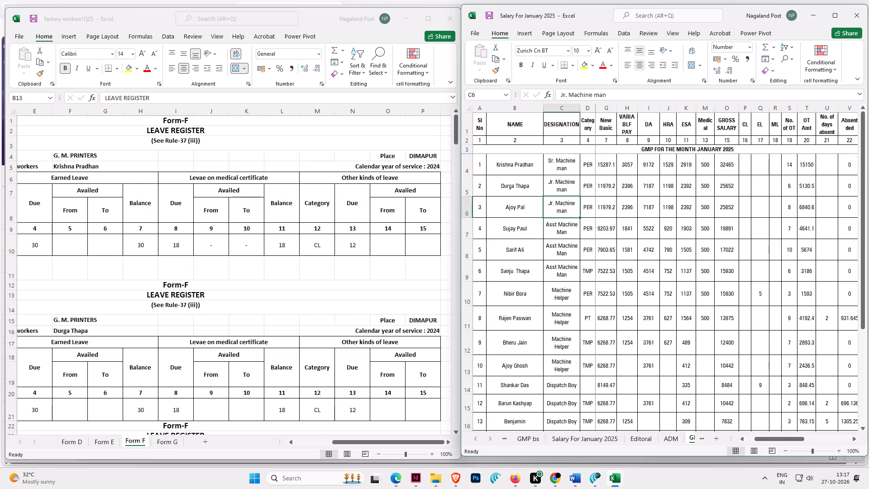
pyautogui.click(808, 278)
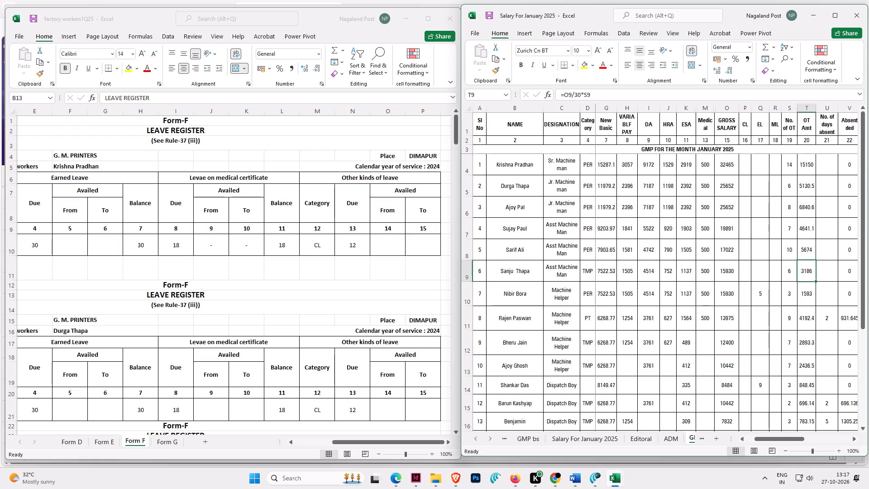
pyautogui.click(805, 249)
pyautogui.click(807, 229)
pyautogui.click(807, 210)
pyautogui.click(804, 192)
pyautogui.click(804, 165)
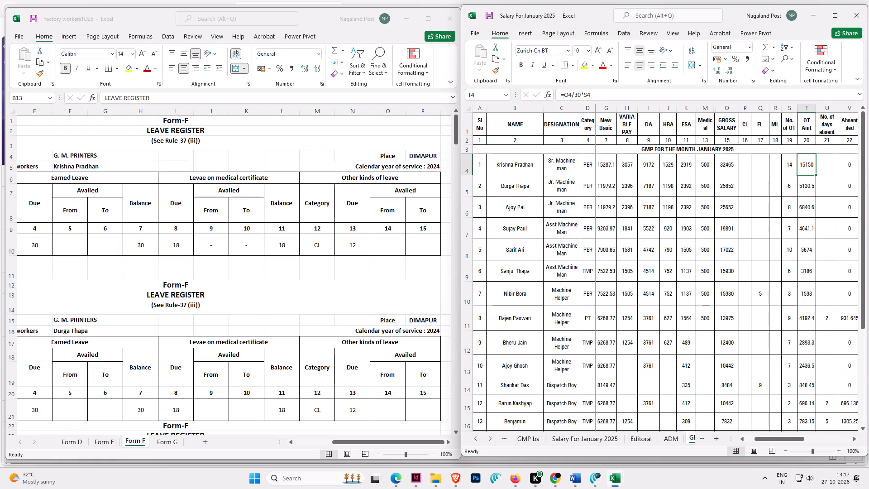
pyautogui.moveTo(772, 438); pyautogui.dragTo(813, 440)
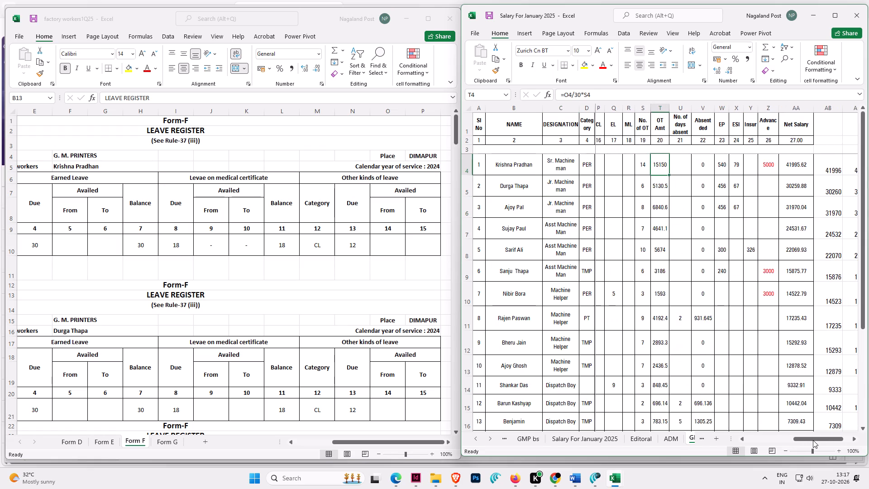
pyautogui.moveTo(813, 440); pyautogui.dragTo(761, 441)
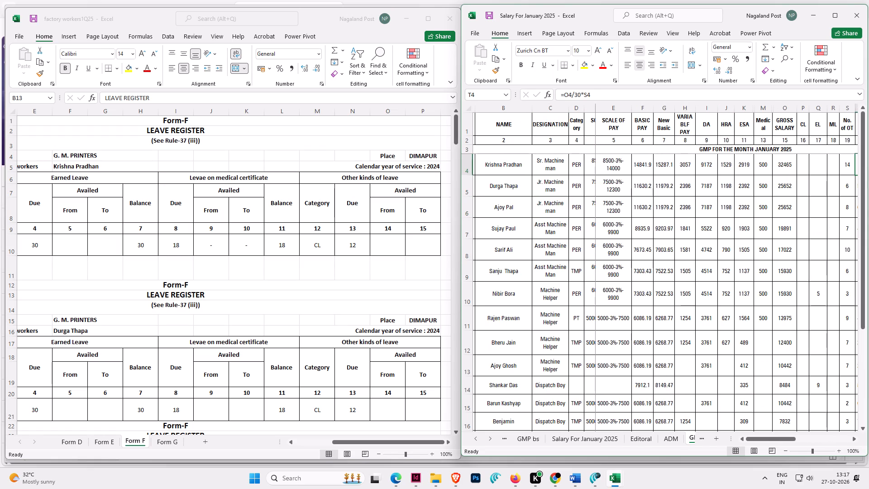
# Check the EL entry in row 10 of the January salary sheet and look through the Form F leave registers to the last one.
pyautogui.click(817, 290)
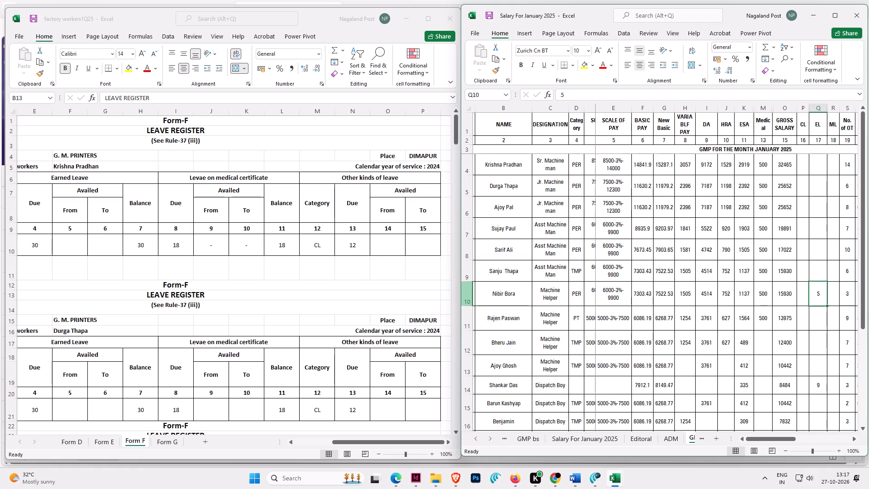
pyautogui.click(507, 298)
pyautogui.click(94, 367)
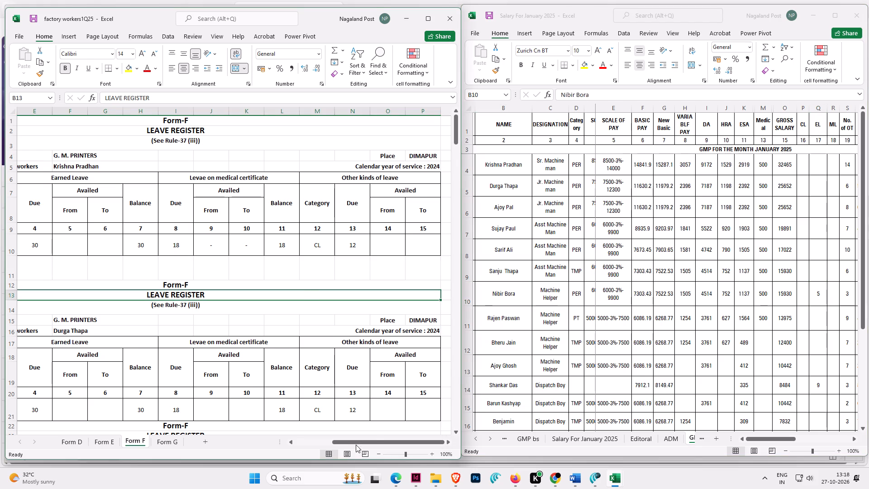
pyautogui.moveTo(356, 445); pyautogui.dragTo(322, 446)
pyautogui.scroll(-13, 241, 348)
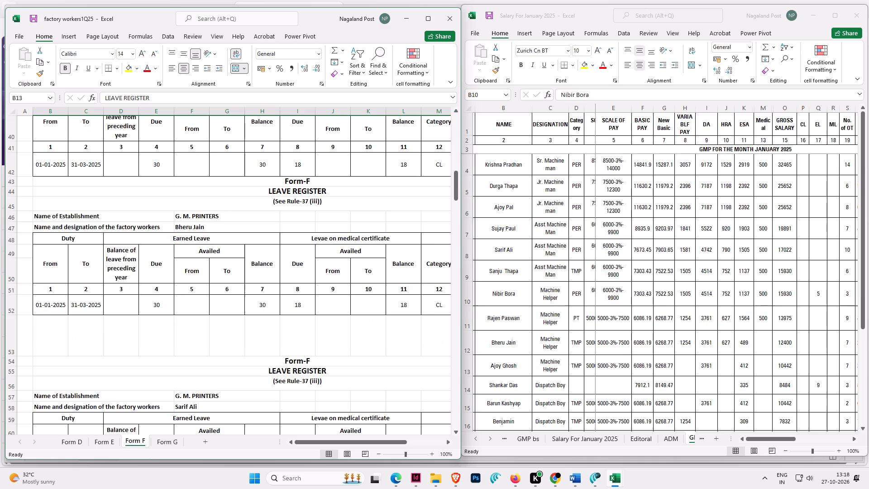
pyautogui.scroll(-6, 241, 348)
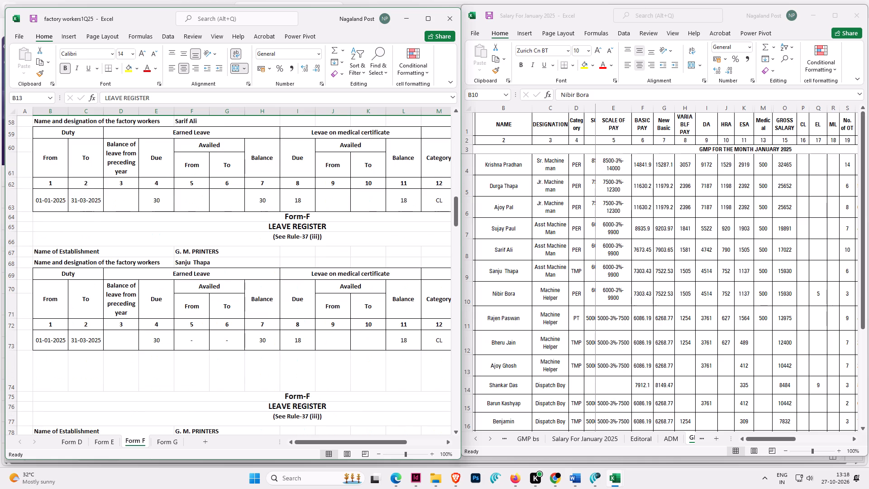
pyautogui.scroll(-4, 241, 348)
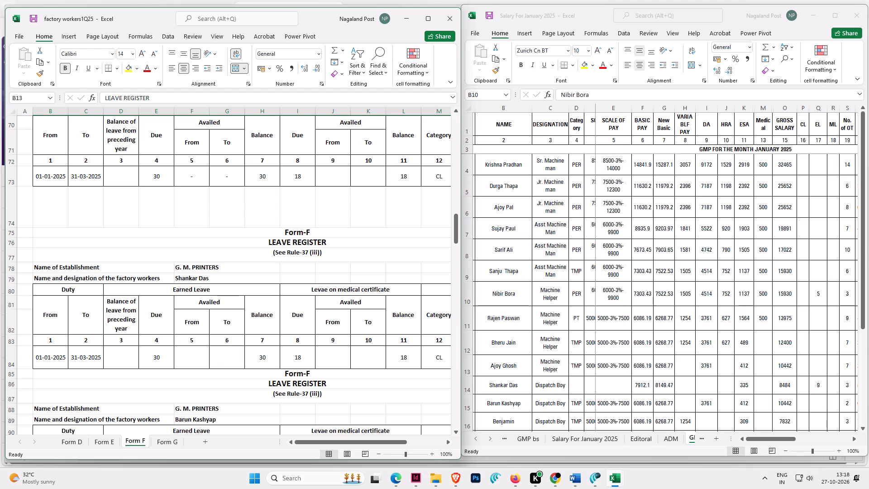
pyautogui.scroll(-1, 242, 348)
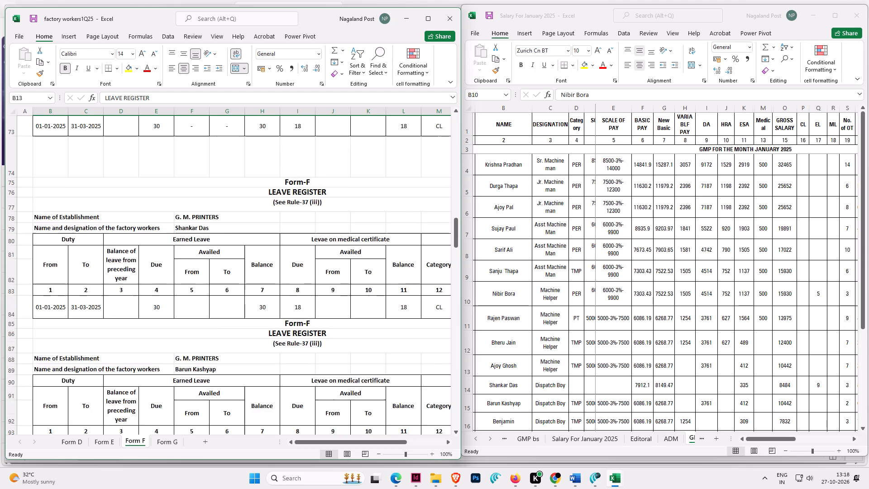
pyautogui.scroll(-5, 242, 348)
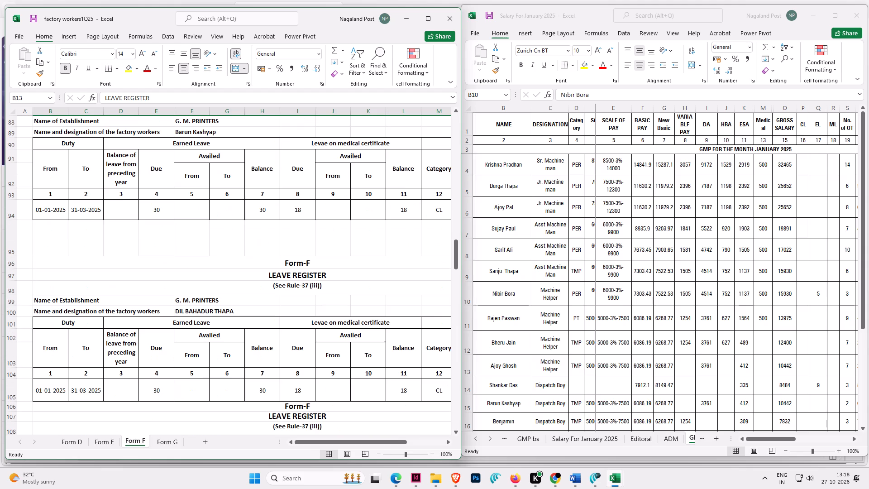
pyautogui.scroll(-2, 242, 348)
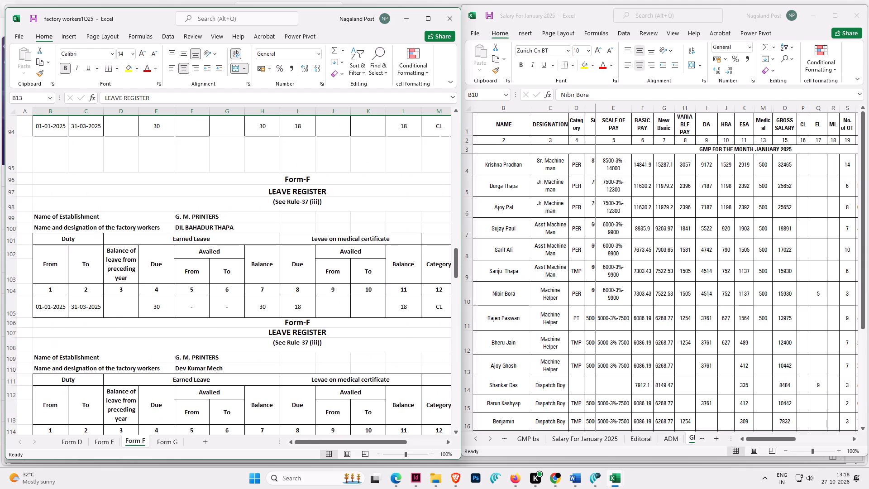
pyautogui.scroll(-7, 242, 348)
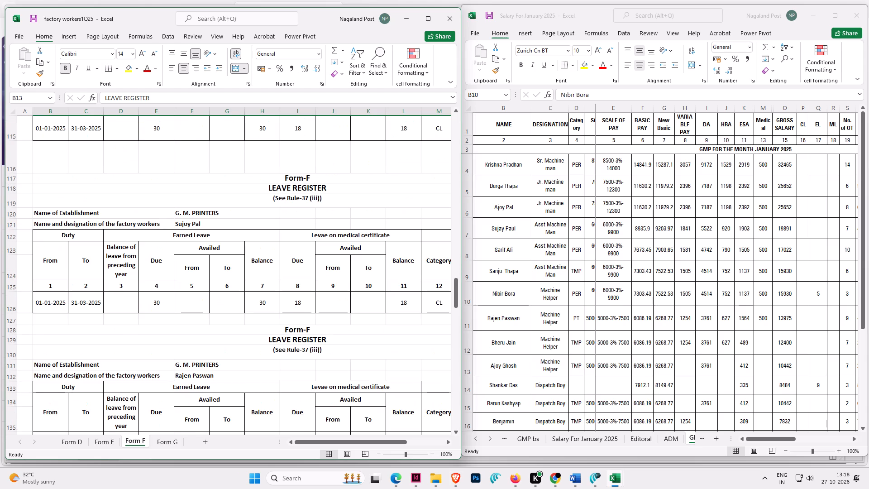
pyautogui.scroll(-4, 242, 348)
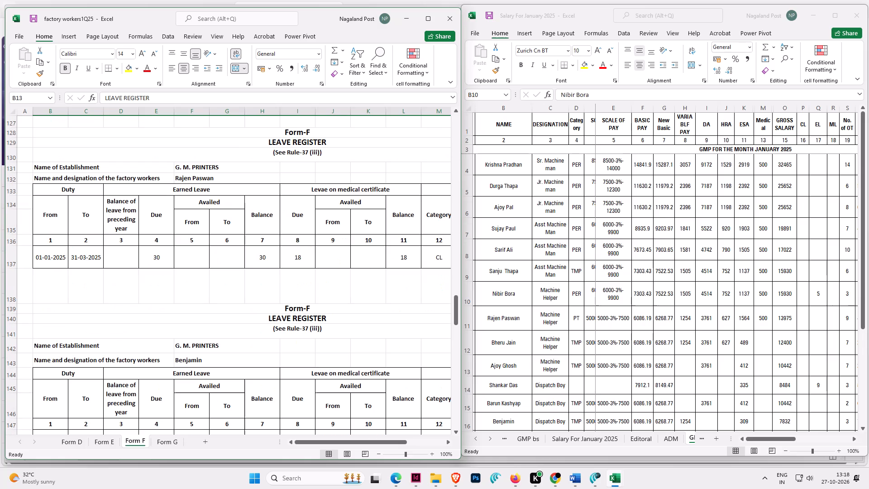
pyautogui.scroll(-5, 242, 348)
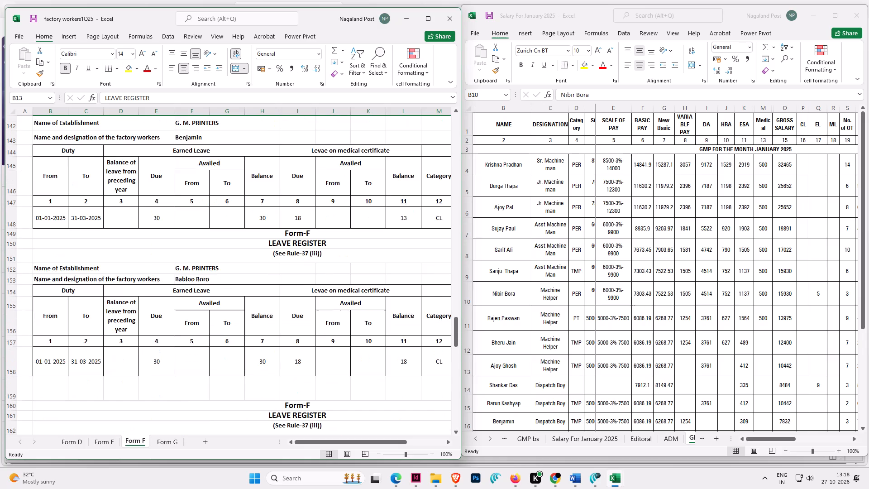
pyautogui.scroll(-1, 242, 348)
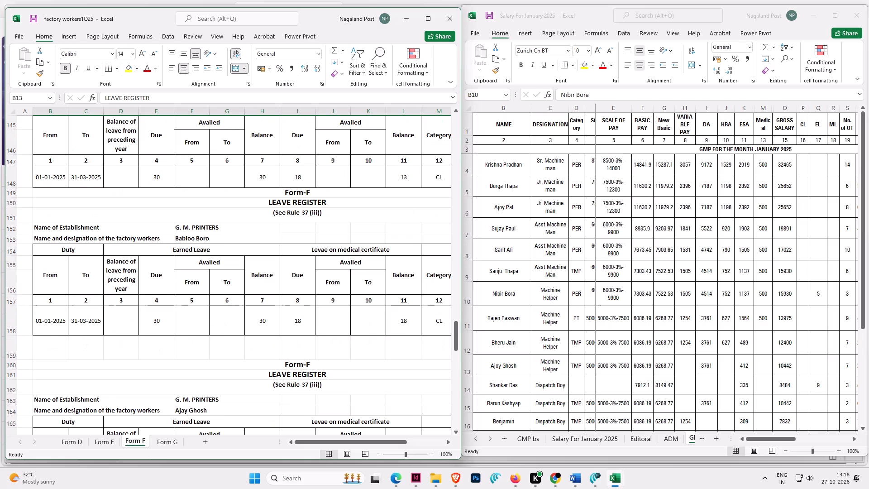
pyautogui.scroll(-6, 242, 348)
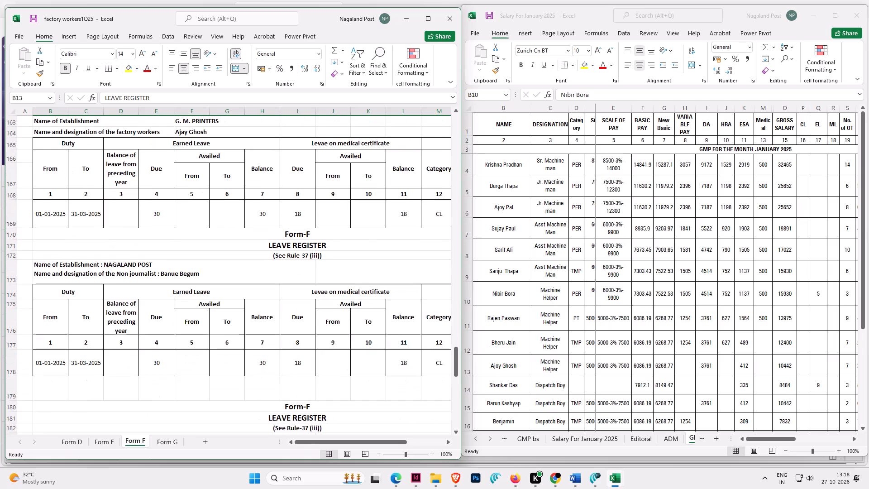
pyautogui.scroll(-4, 242, 348)
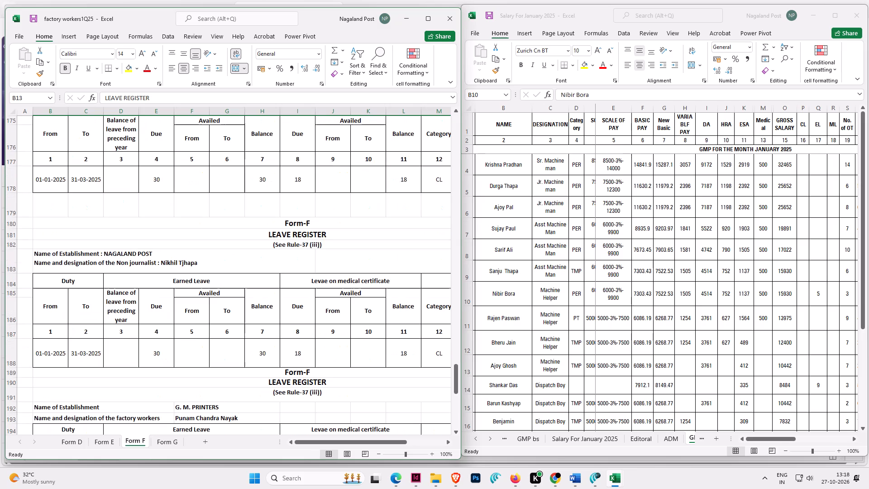
pyautogui.scroll(3, 242, 348)
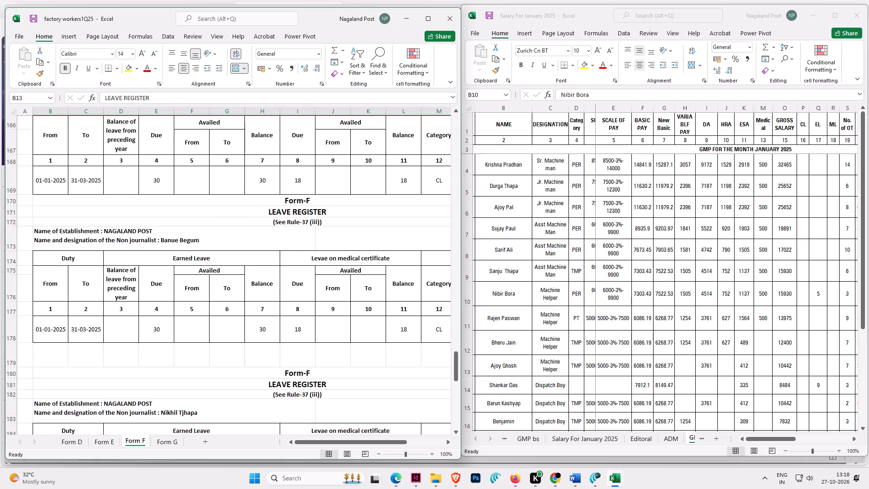
pyautogui.scroll(7, 242, 348)
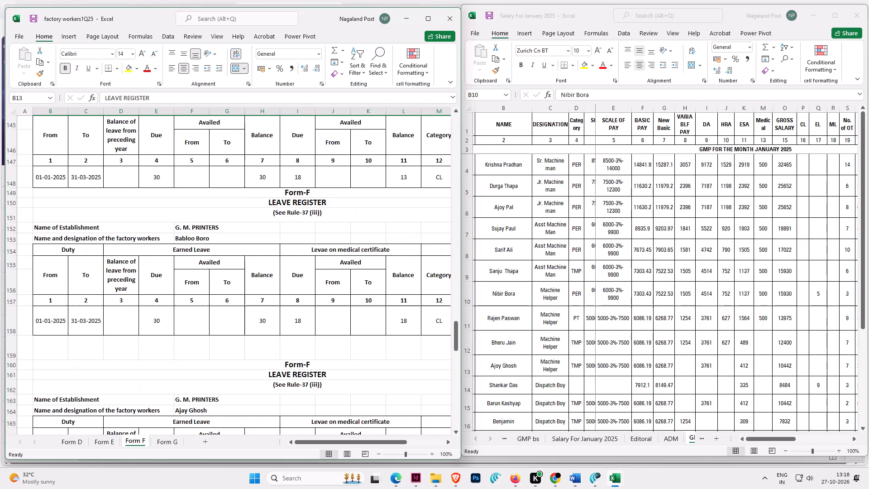
pyautogui.scroll(-12, 242, 348)
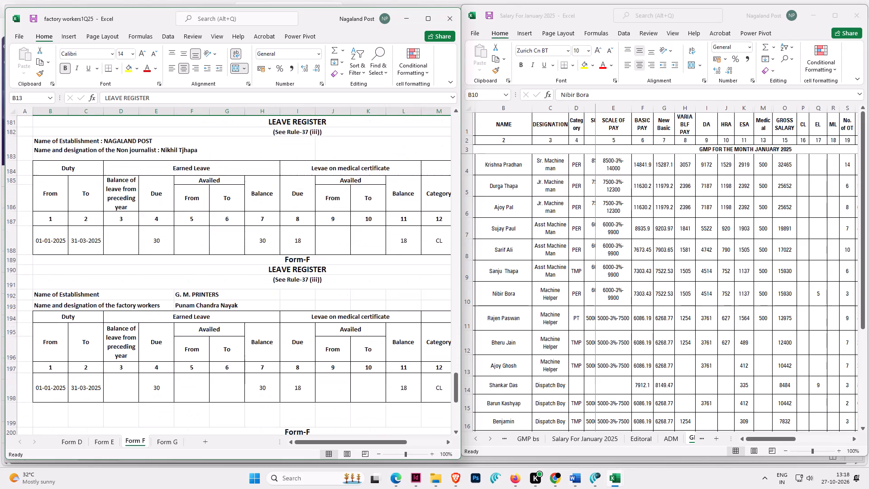
pyautogui.scroll(-5, 242, 348)
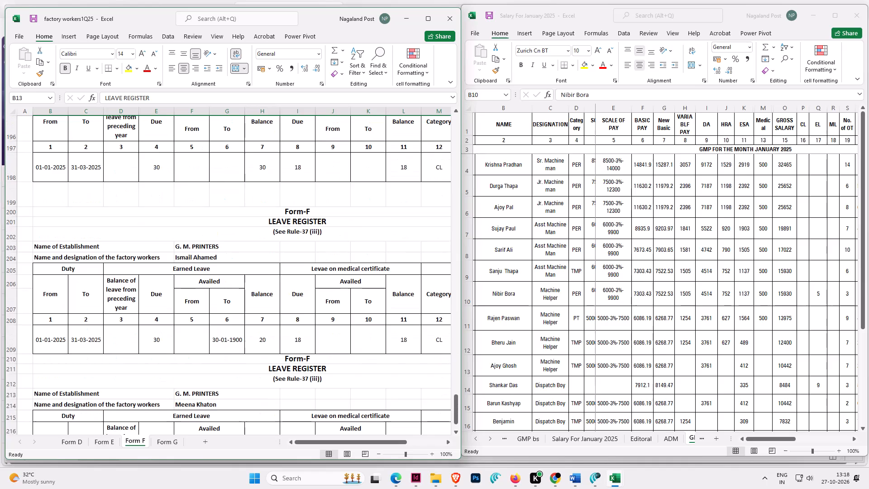
pyautogui.scroll(-4, 244, 347)
pyautogui.scroll(4, 244, 347)
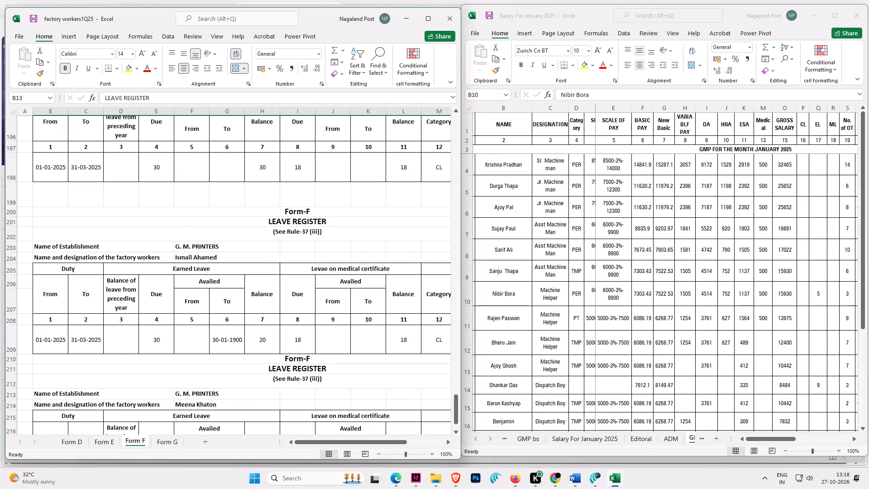
# Delete the last two leave registers in Form F, rows 200 to 219.
pyautogui.moveTo(10, 211); pyautogui.dragTo(10, 365)
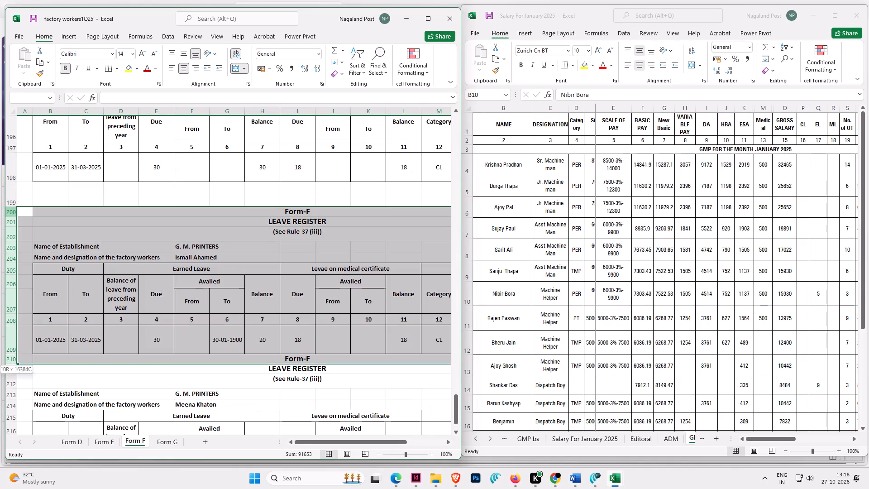
pyautogui.moveTo(10, 365); pyautogui.dragTo(10, 378)
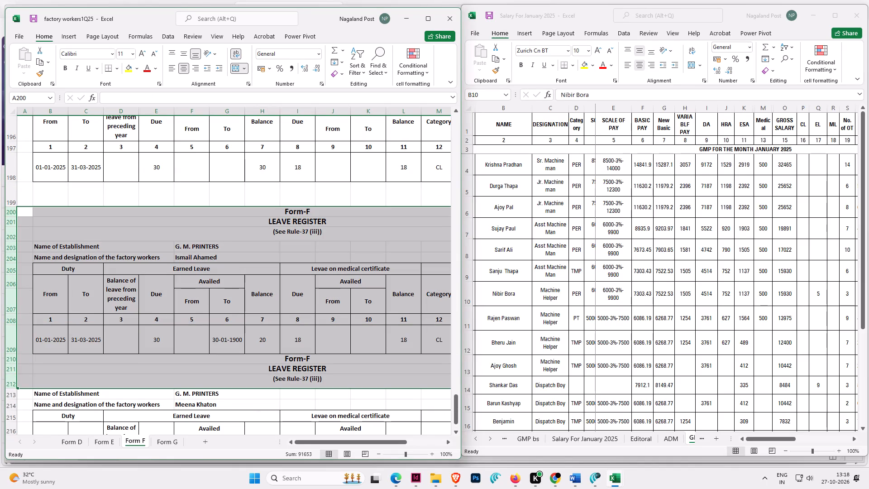
pyautogui.scroll(-4, 49, 331)
pyautogui.keyDown('shift'); pyautogui.click(10, 292); pyautogui.keyUp('shift')
pyautogui.rightClick(10, 292)
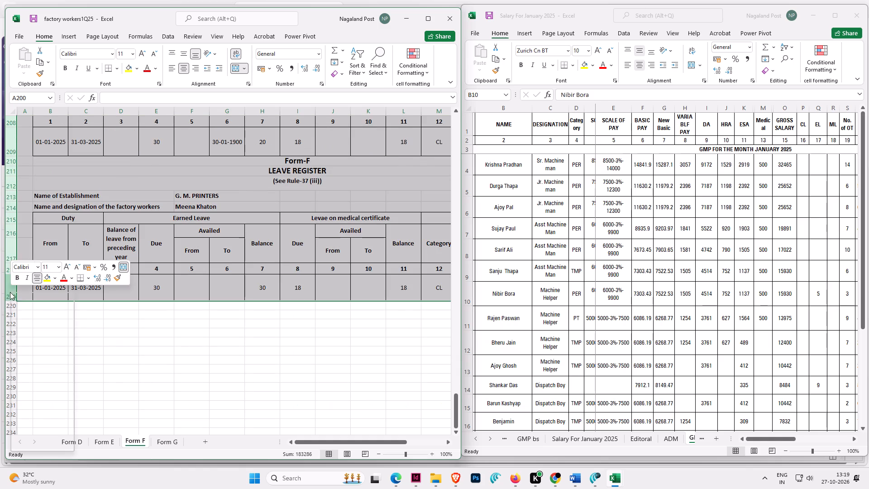
pyautogui.click(53, 381)
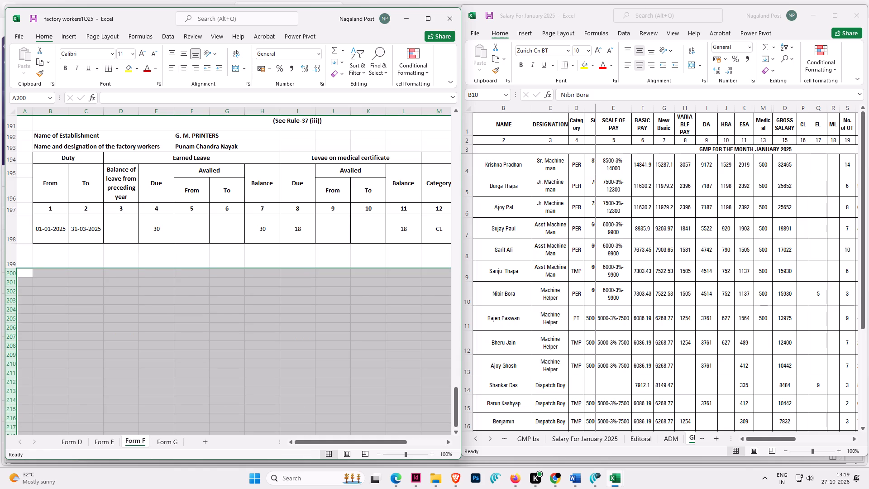
# Go back through the Form F leave registers to find the register of the worker in row 10 of the January salary sheet.
pyautogui.scroll(3, 222, 312)
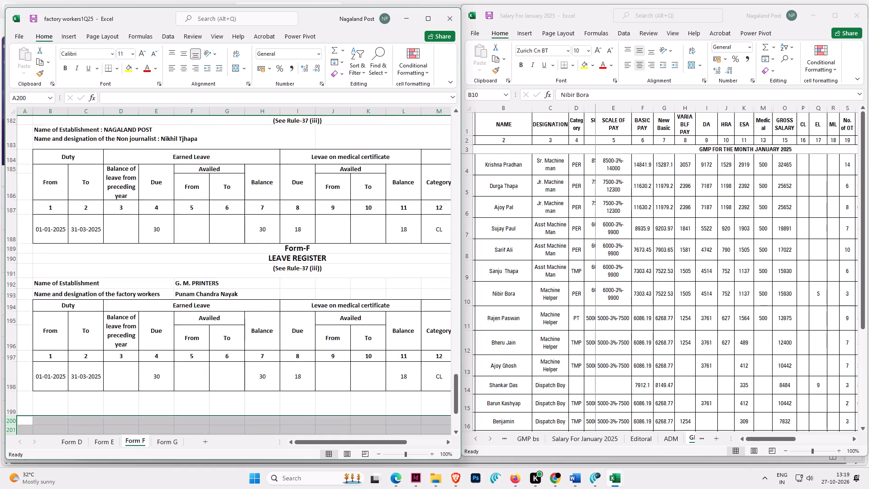
pyautogui.scroll(2, 222, 312)
pyautogui.click(210, 328)
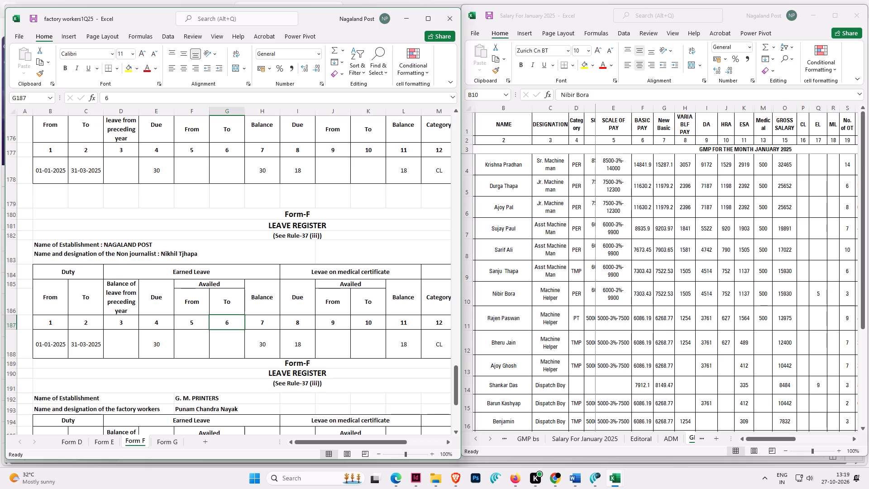
pyautogui.scroll(4, 224, 322)
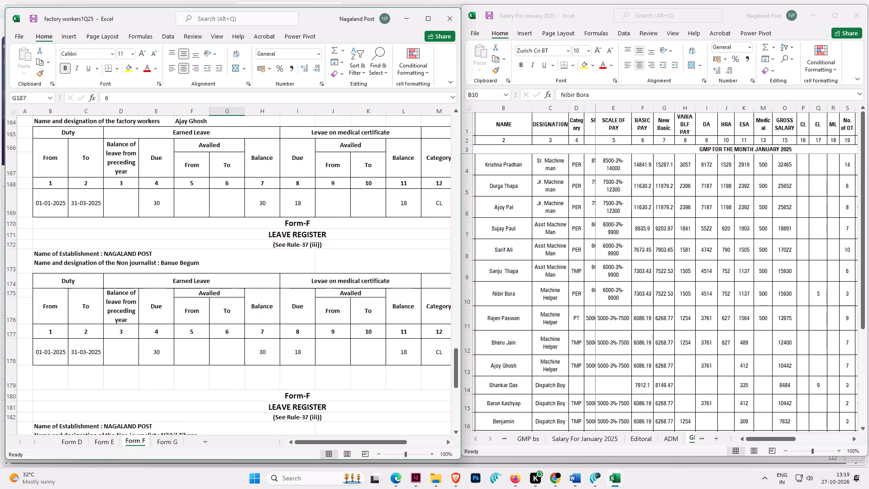
pyautogui.scroll(2, 224, 322)
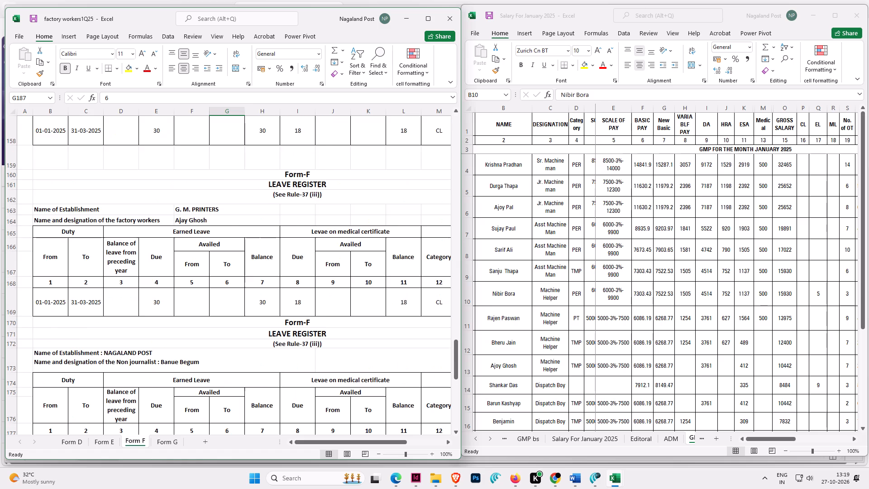
pyautogui.scroll(7, 224, 322)
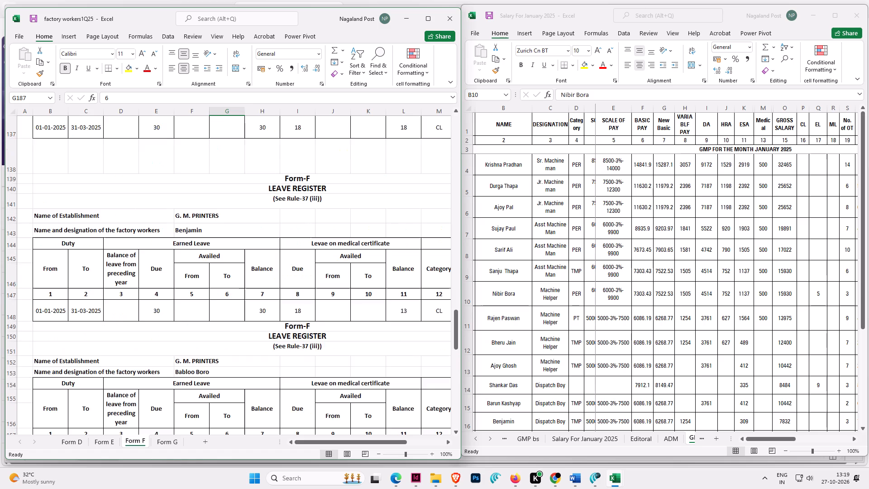
pyautogui.scroll(14, 224, 322)
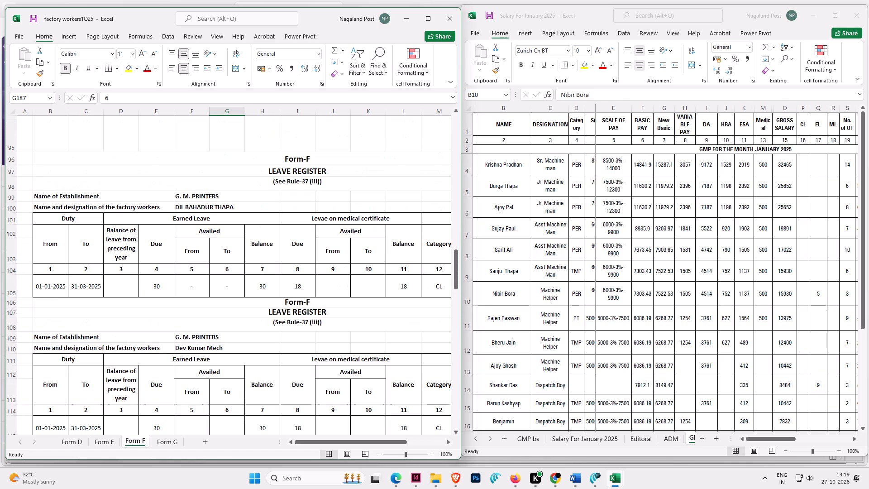
pyautogui.scroll(6, 224, 322)
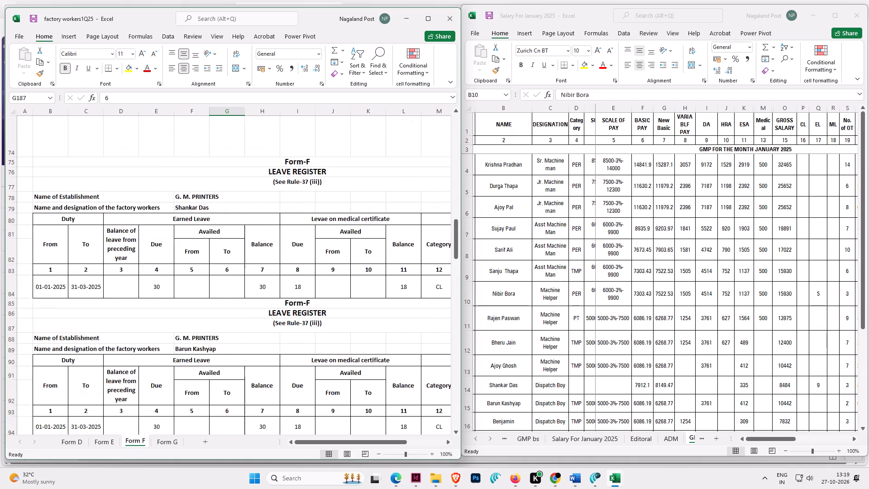
pyautogui.scroll(5, 224, 322)
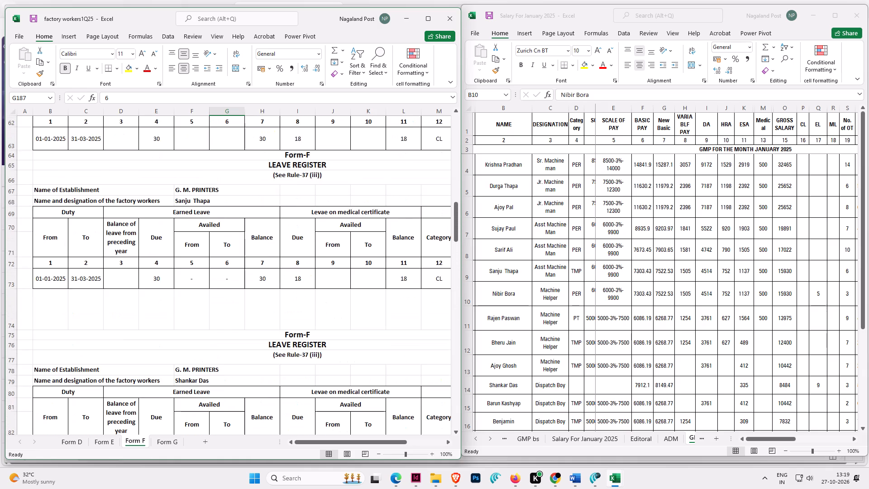
pyautogui.scroll(6, 224, 322)
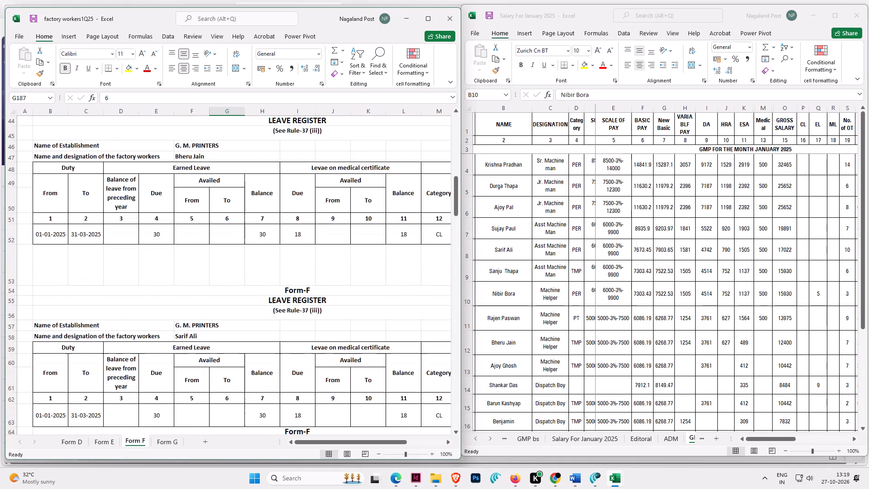
pyautogui.scroll(4, 224, 322)
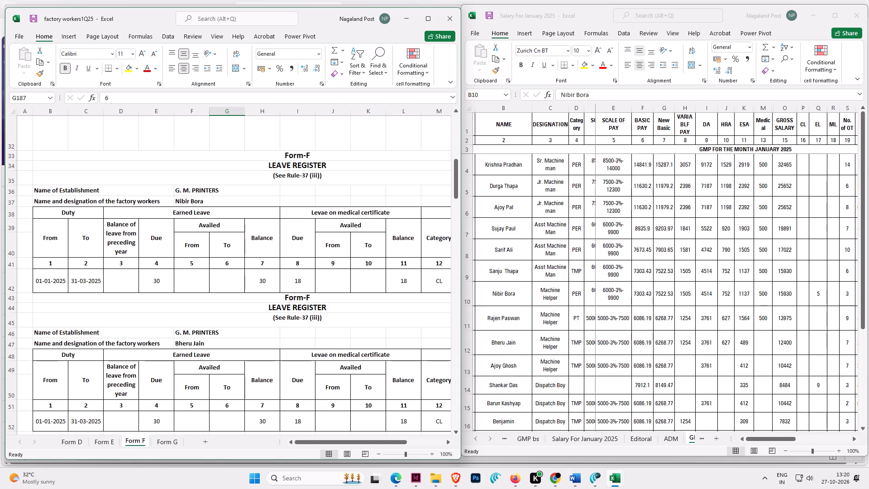
pyautogui.click(187, 274)
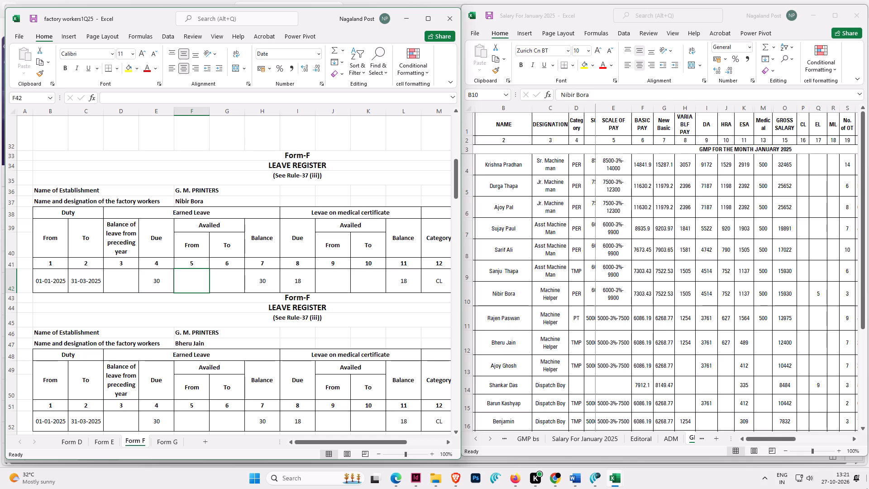
# Look up the January 2026 dates in the system calendar.
pyautogui.click(836, 478)
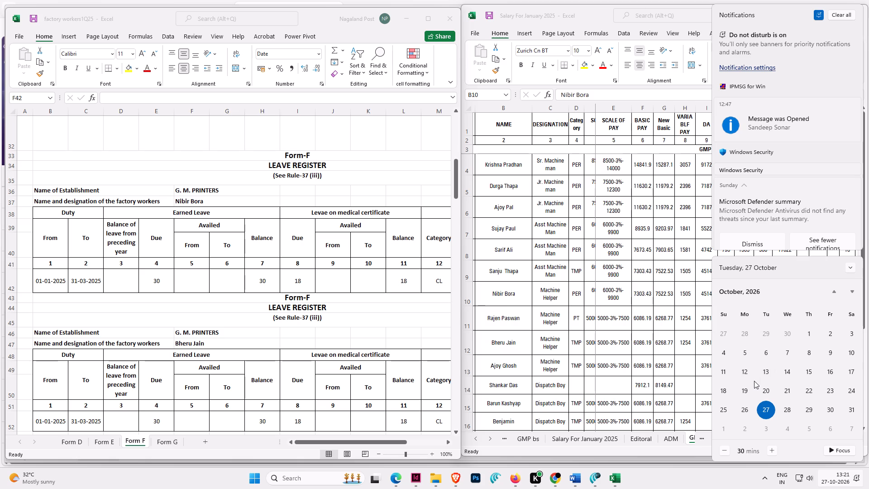
pyautogui.tripleClick(833, 289)
pyautogui.click(833, 289)
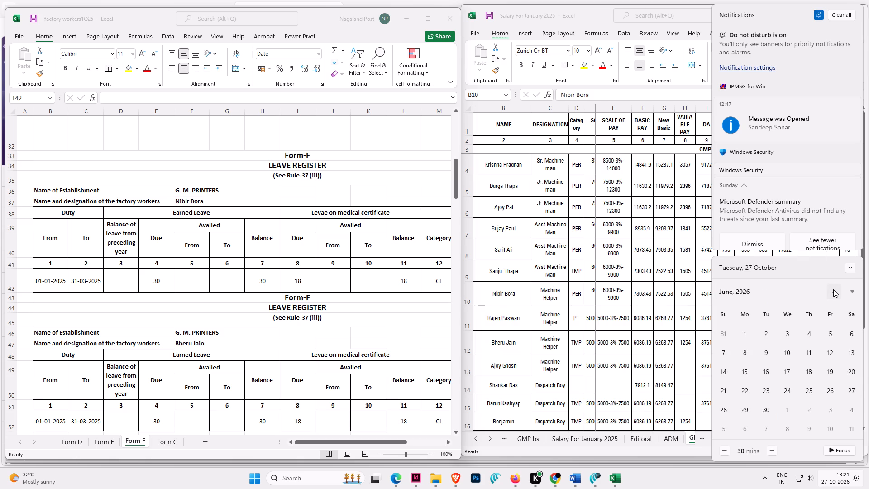
pyautogui.click(833, 289)
pyautogui.tripleClick(833, 289)
pyautogui.click(833, 289)
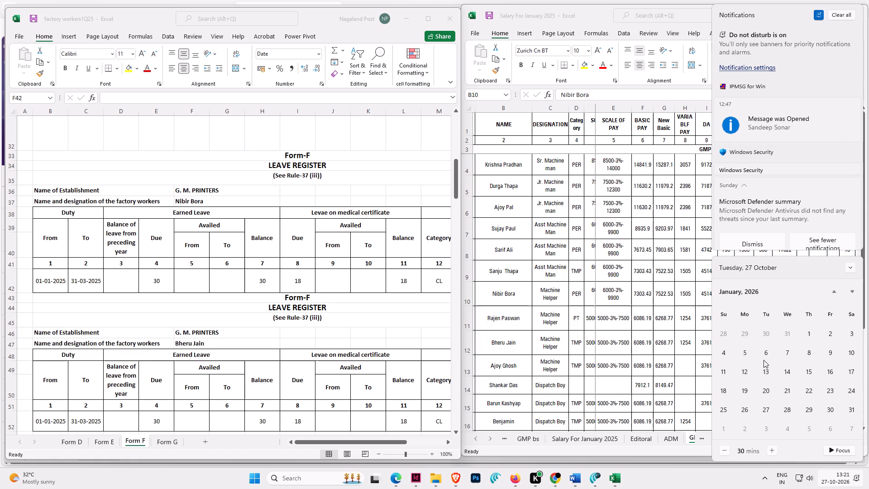
# In row 42 of Form F, record earned leave availed from 27/01/25 to 31/01/25 and set the earned leave balance to 25.
pyautogui.click(183, 275)
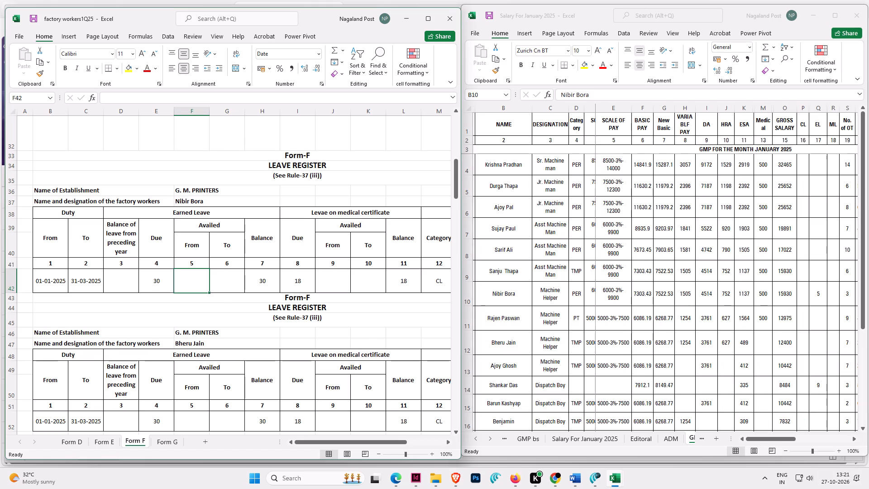
pyautogui.write('27/01/')
pyautogui.write('25')
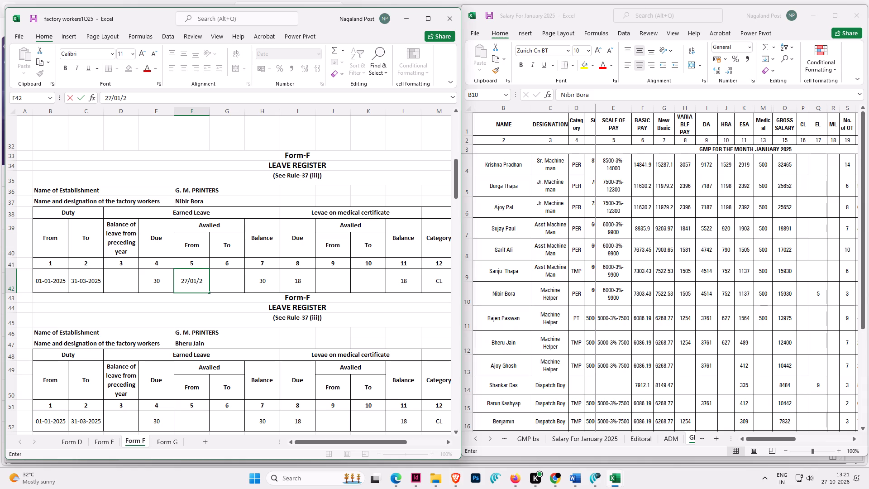
pyautogui.press('Tab')
pyautogui.write('31/')
pyautogui.write('01')
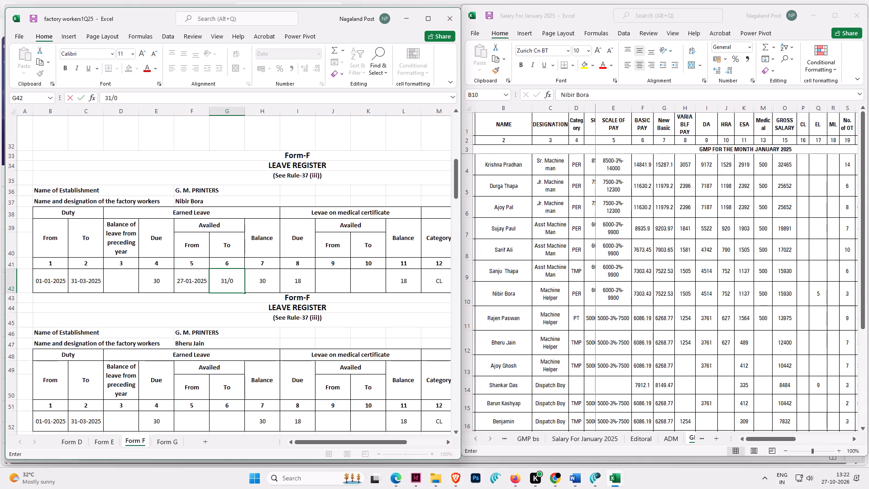
pyautogui.write('/25')
pyautogui.press('Tab')
pyautogui.write('25')
pyautogui.press('Tab')
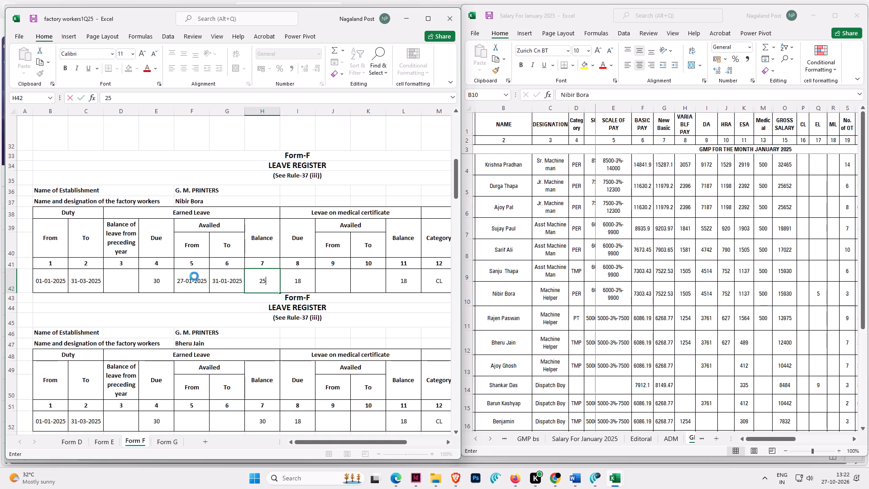
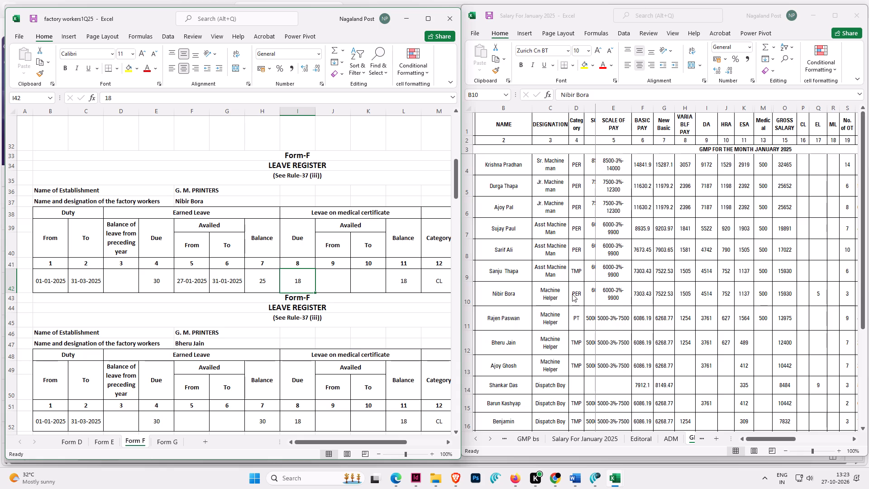
# For the worker in salary sheet row 14, record Form F row 84 earned leave from 23/01/25 to 31/01/25 and set its balance to 21.
pyautogui.click(629, 307)
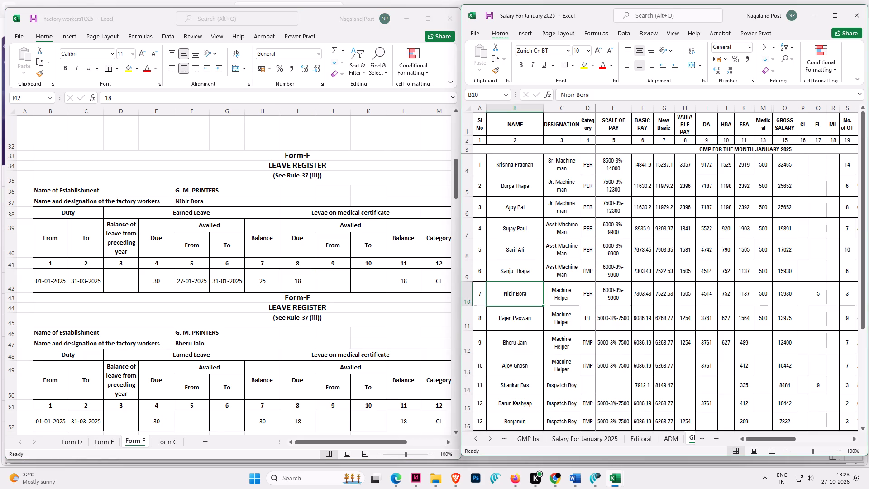
pyautogui.click(502, 388)
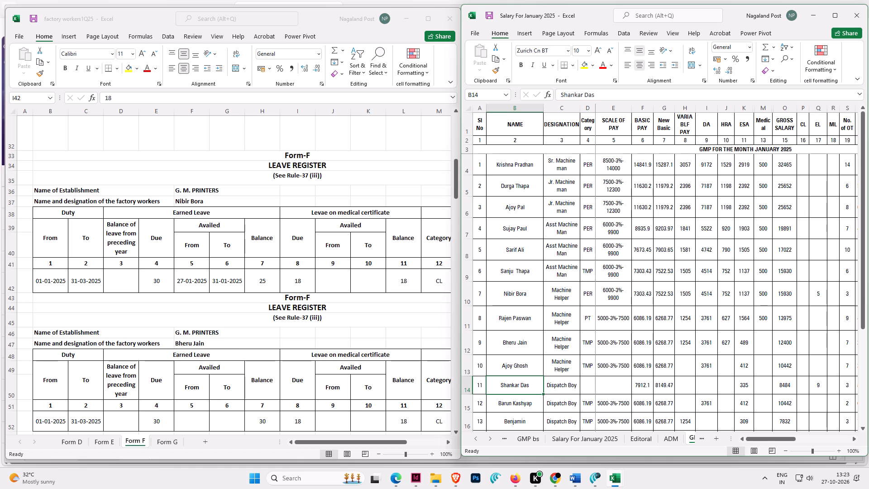
pyautogui.click(520, 386)
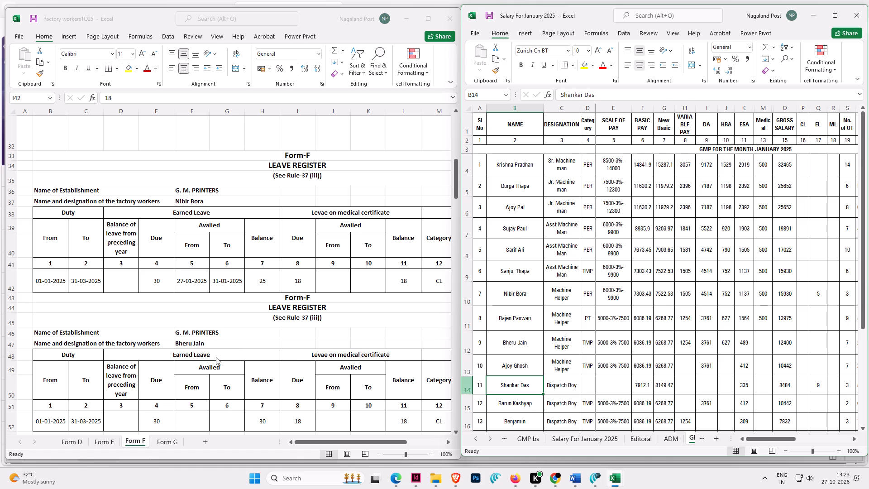
pyautogui.click(215, 358)
pyautogui.scroll(-1, 215, 358)
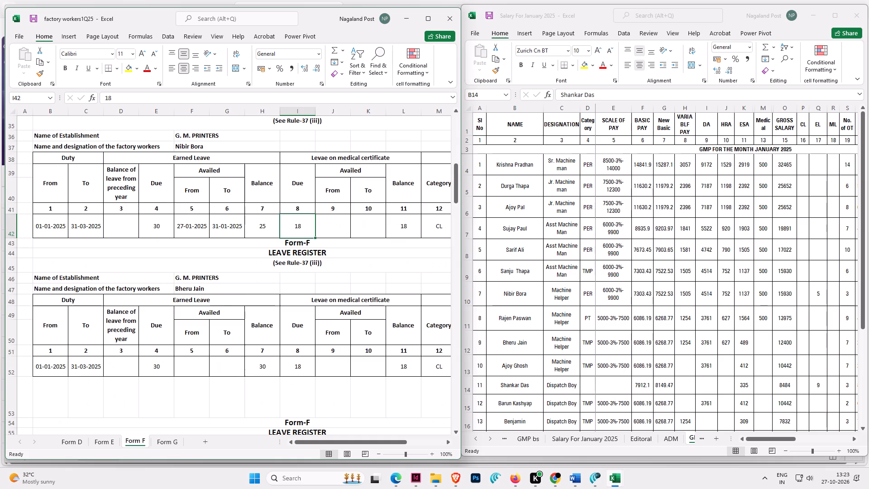
pyautogui.scroll(-7, 215, 355)
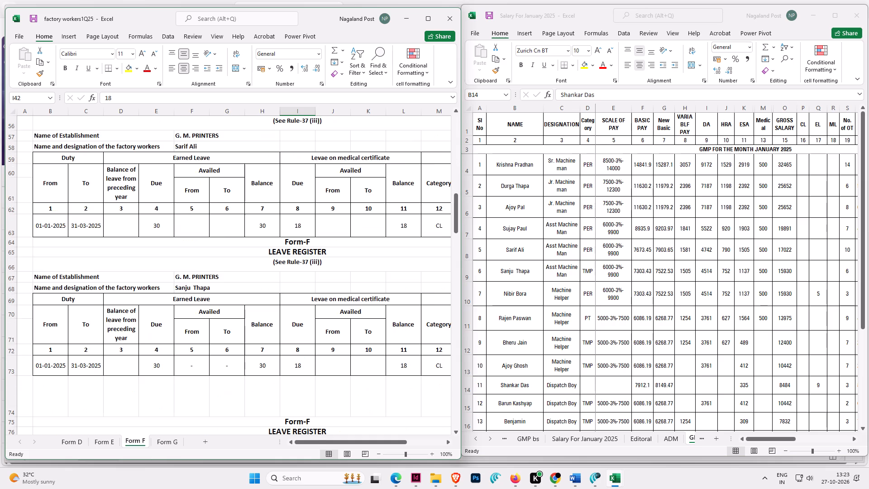
pyautogui.scroll(-2, 215, 355)
pyautogui.scroll(1, 215, 355)
pyautogui.scroll(-3, 215, 355)
pyautogui.click(202, 388)
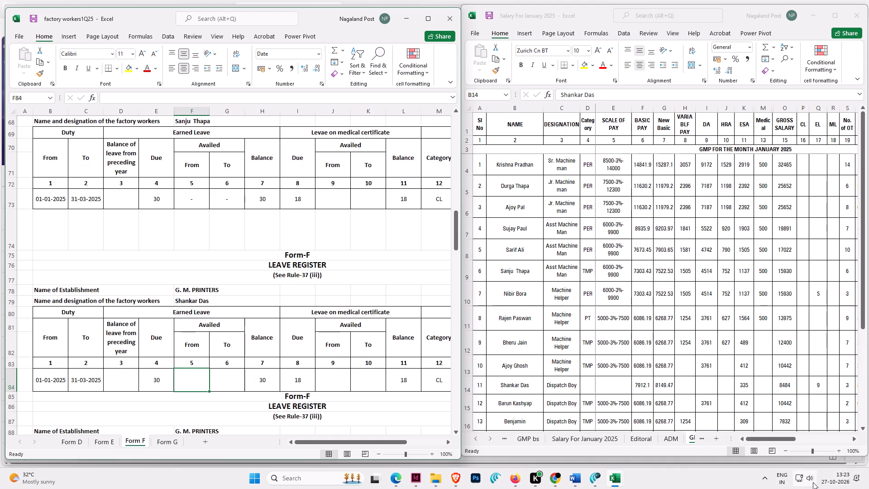
pyautogui.write('23/01/')
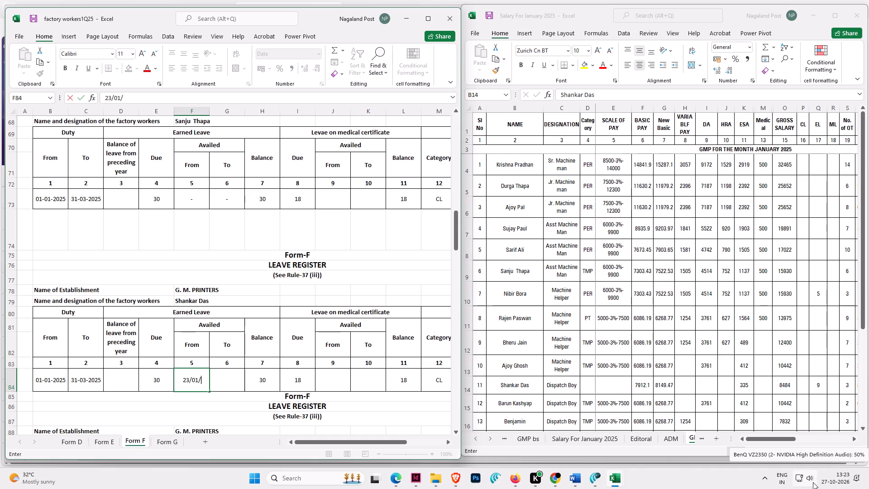
pyautogui.press('2')
pyautogui.press('5')
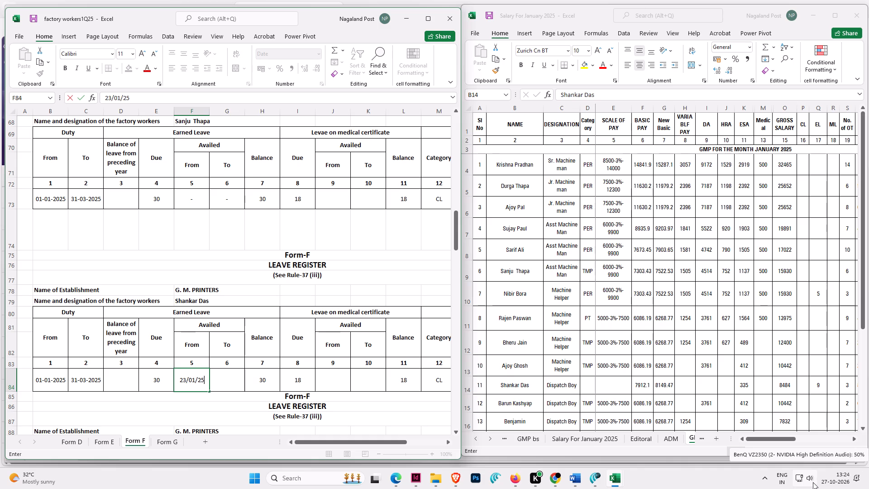
pyautogui.press('Tab')
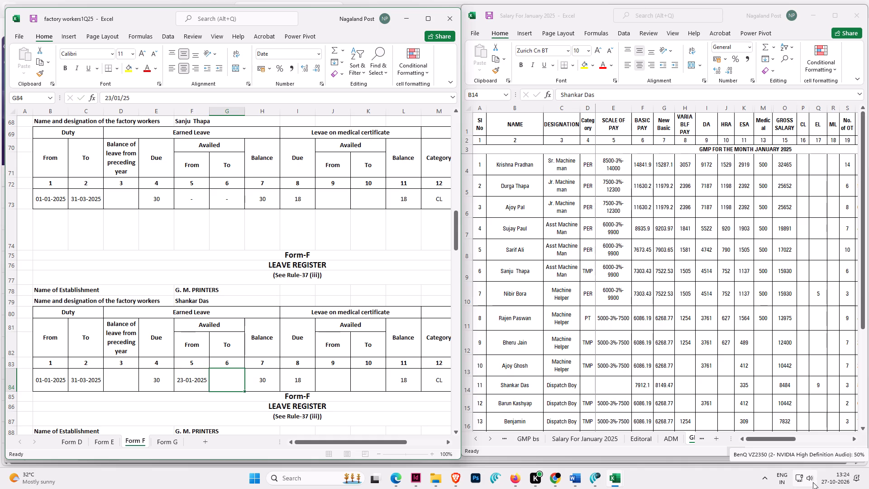
pyautogui.write('31/01/25')
pyautogui.press('Tab')
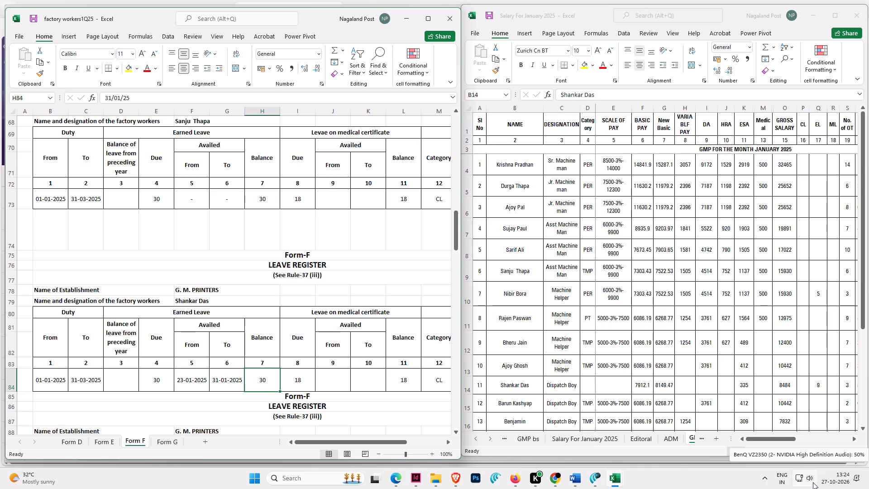
pyautogui.write('21')
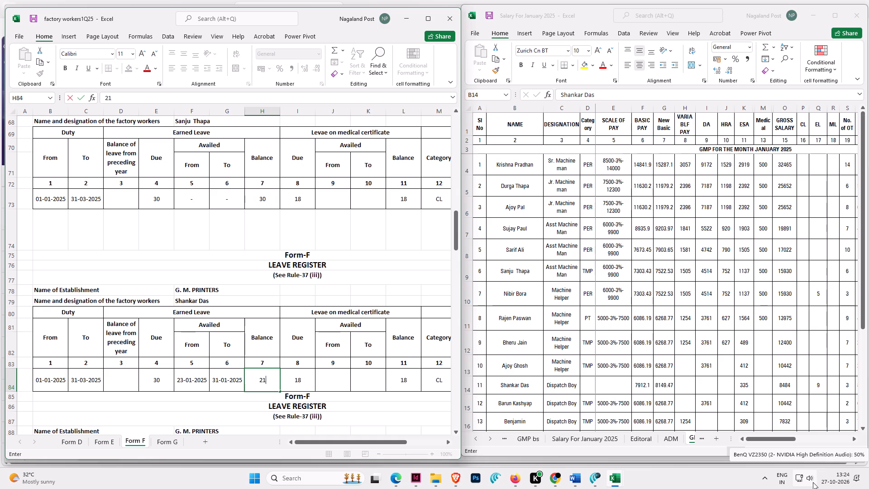
pyautogui.press('Return')
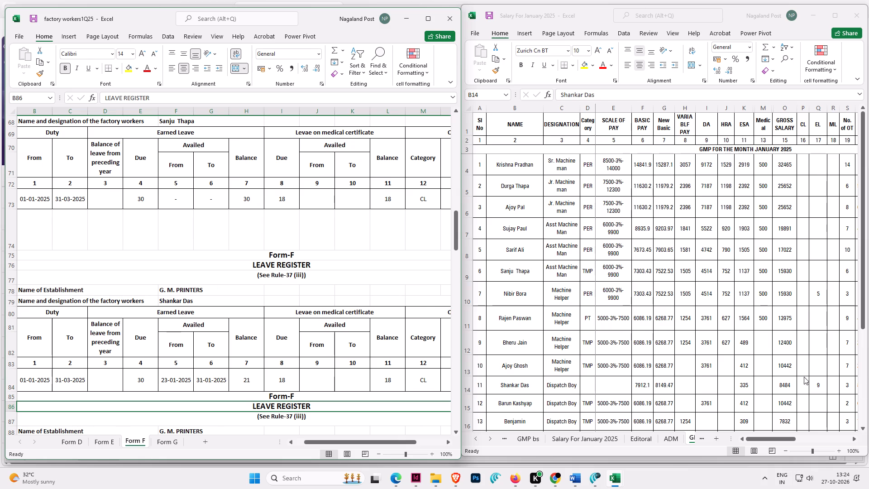
# Find the Form F register of the worker in salary sheet row 19 and correct the surname in row 183 to Thapa.
pyautogui.click(819, 386)
pyautogui.scroll(-3, 819, 386)
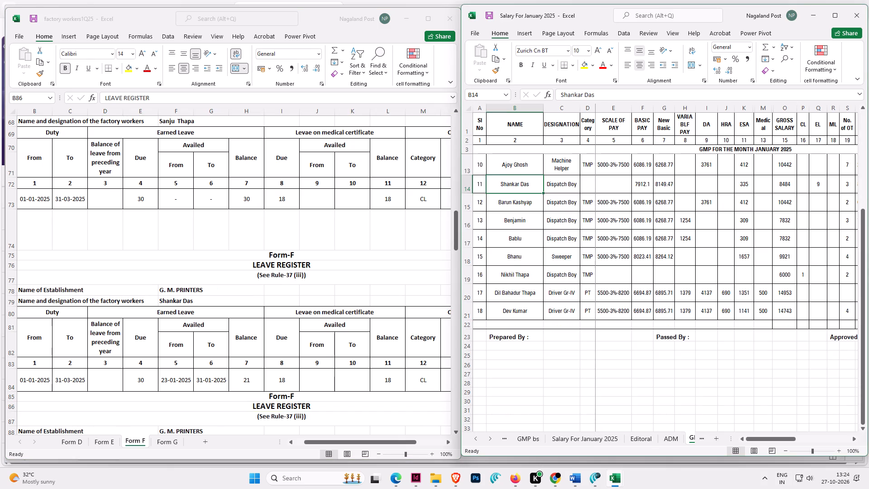
pyautogui.scroll(4, 812, 293)
pyautogui.scroll(-3, 812, 293)
pyautogui.scroll(1, 812, 295)
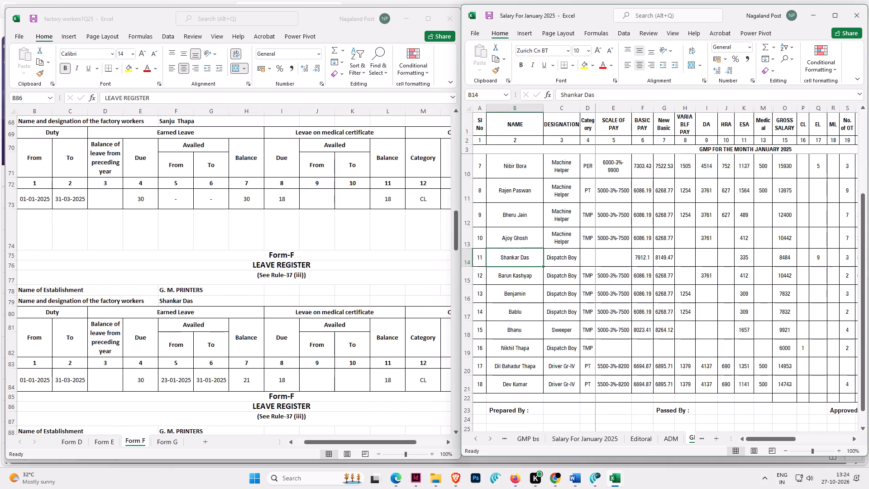
pyautogui.click(802, 346)
pyautogui.click(521, 347)
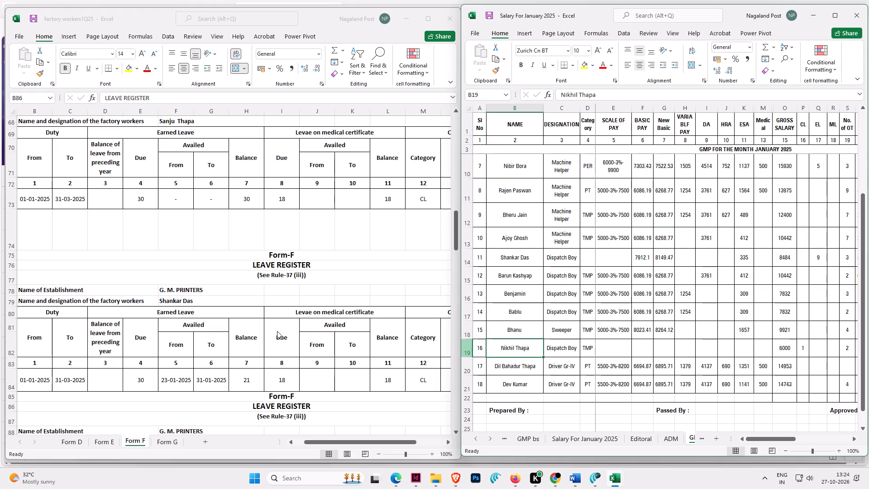
pyautogui.click(277, 331)
pyautogui.scroll(-5, 277, 331)
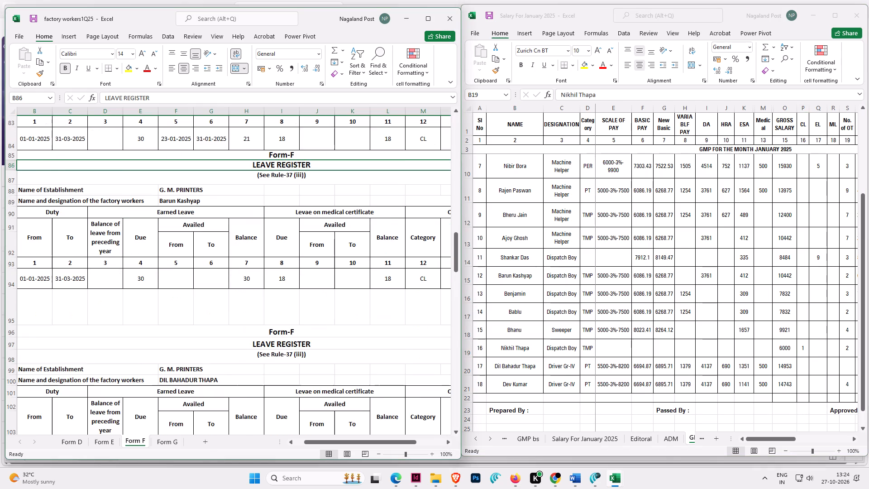
pyautogui.scroll(-7, 277, 331)
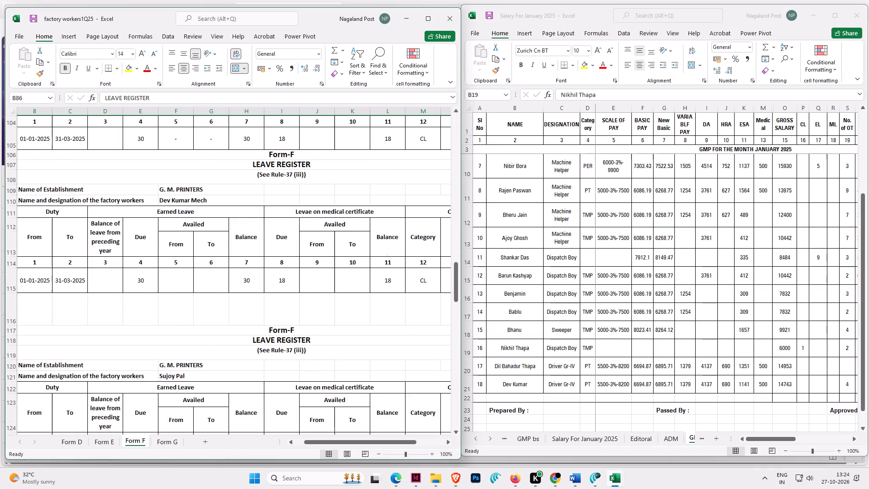
pyautogui.scroll(-3, 277, 331)
pyautogui.scroll(-19, 277, 331)
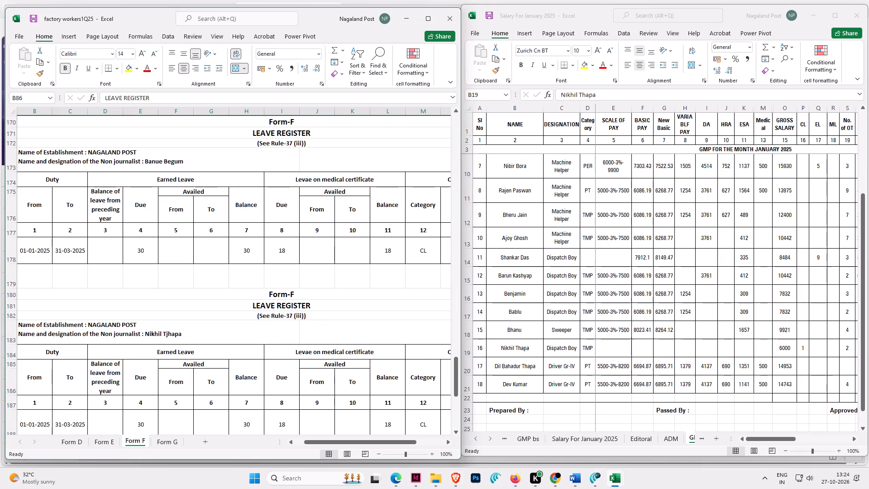
pyautogui.click(177, 335)
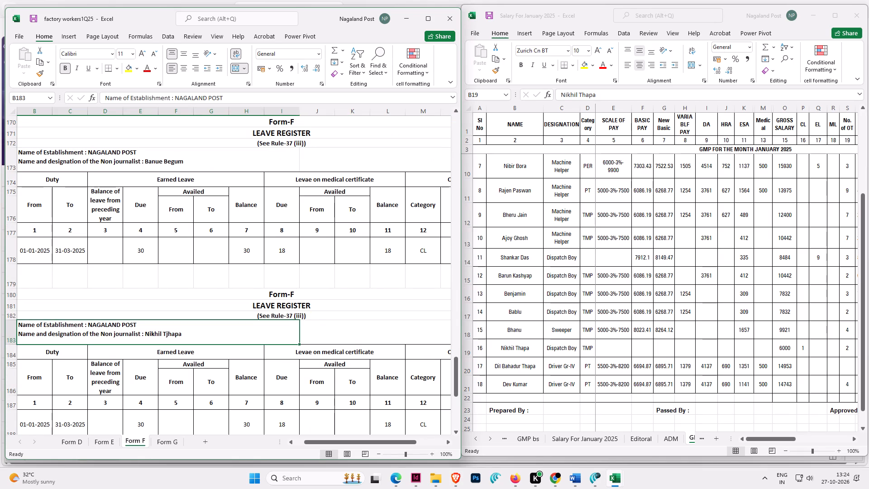
pyautogui.doubleClick(174, 335)
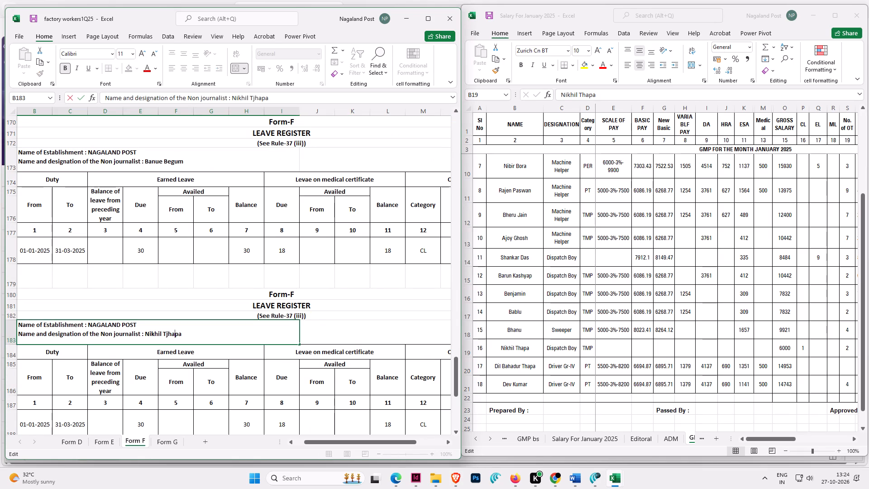
pyautogui.press('Left')
pyautogui.press('Left')
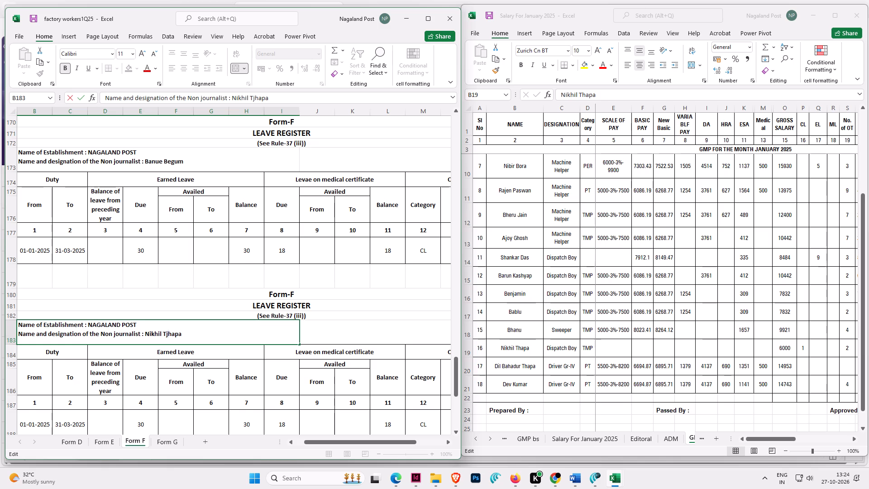
pyautogui.press('BackSpace')
pyautogui.press('Return')
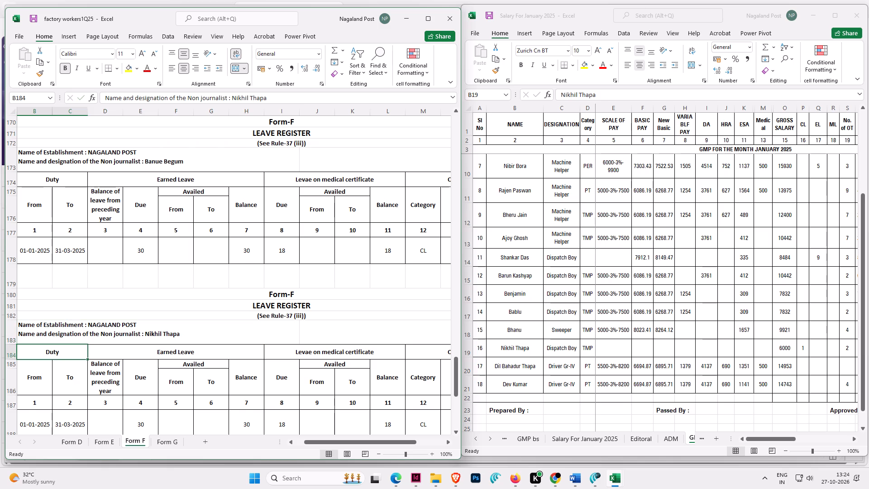
# In row 188 of Form F, record casual leave availed from 17/01/25 to 17/01/25 under other kinds of leave.
pyautogui.click(246, 417)
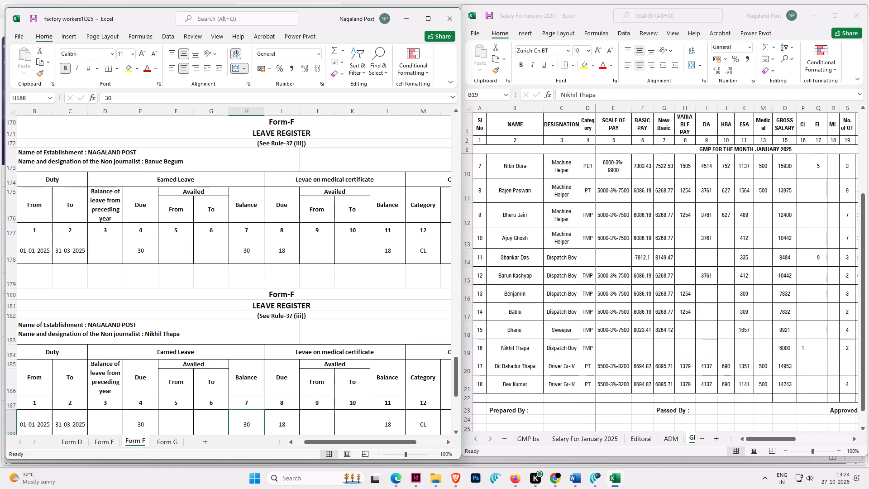
pyautogui.scroll(-1, 301, 388)
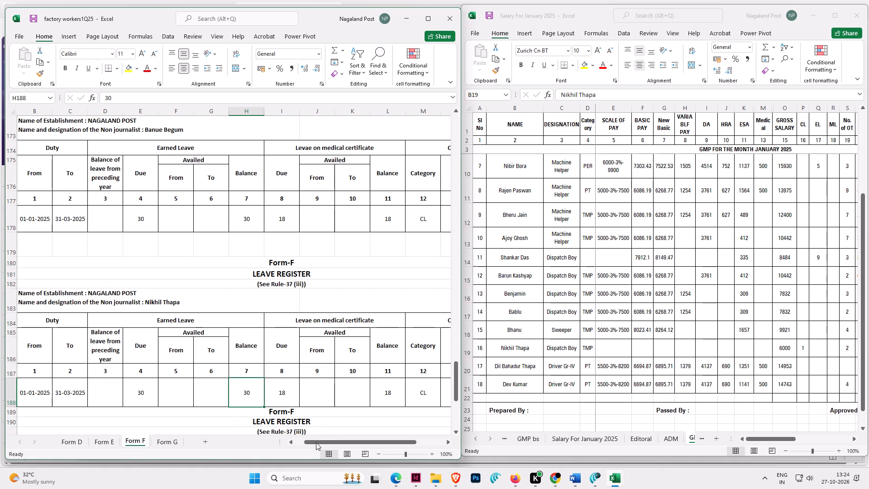
pyautogui.moveTo(316, 442); pyautogui.dragTo(334, 444)
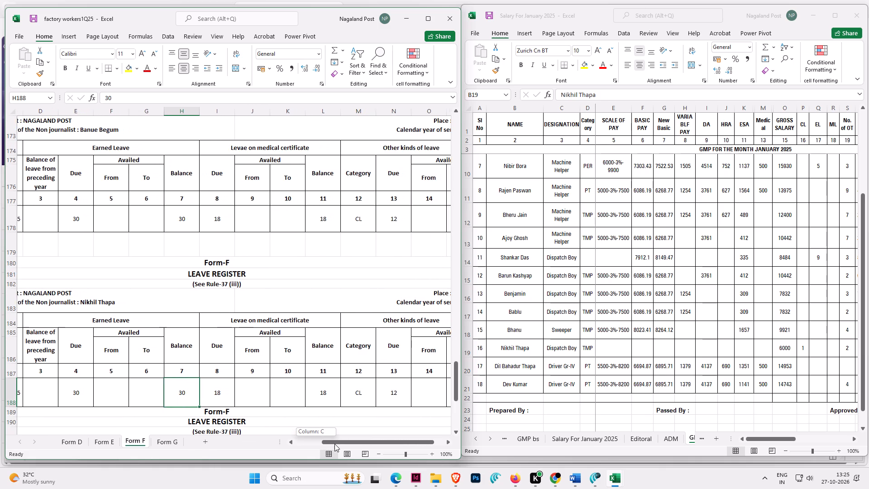
pyautogui.moveTo(334, 444); pyautogui.dragTo(359, 446)
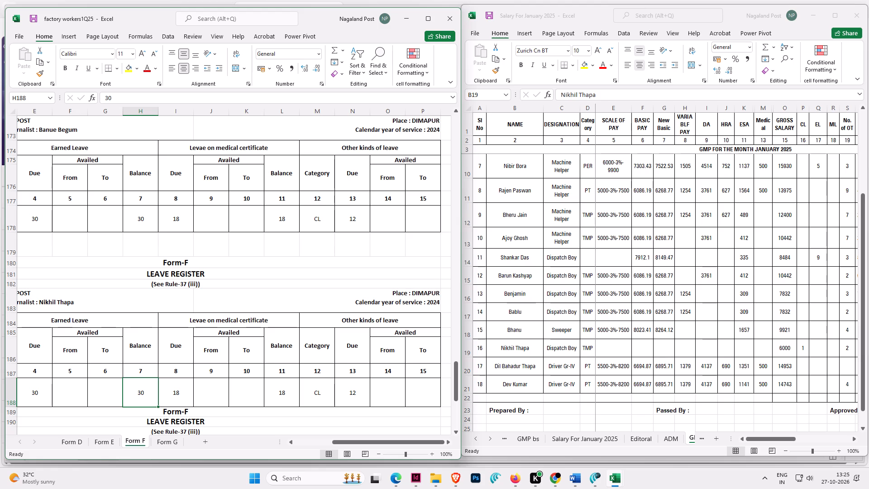
pyautogui.click(384, 385)
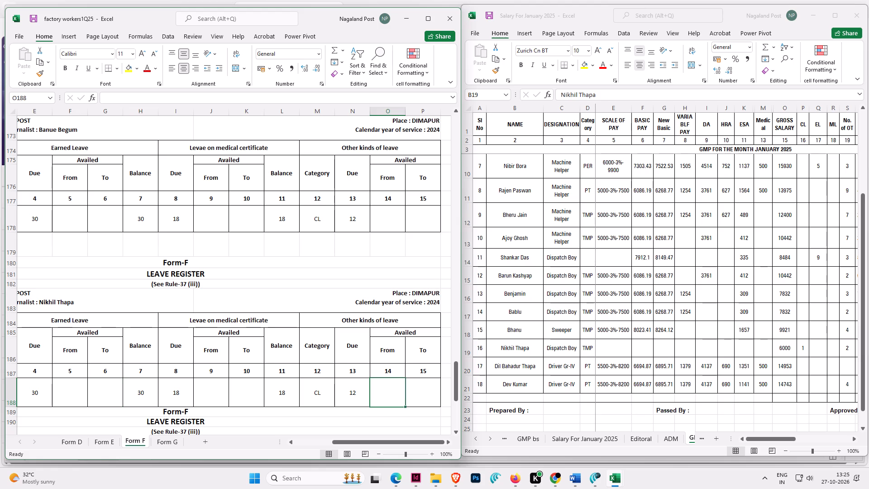
pyautogui.write('17/01/2')
pyautogui.press('5')
pyautogui.press('Tab')
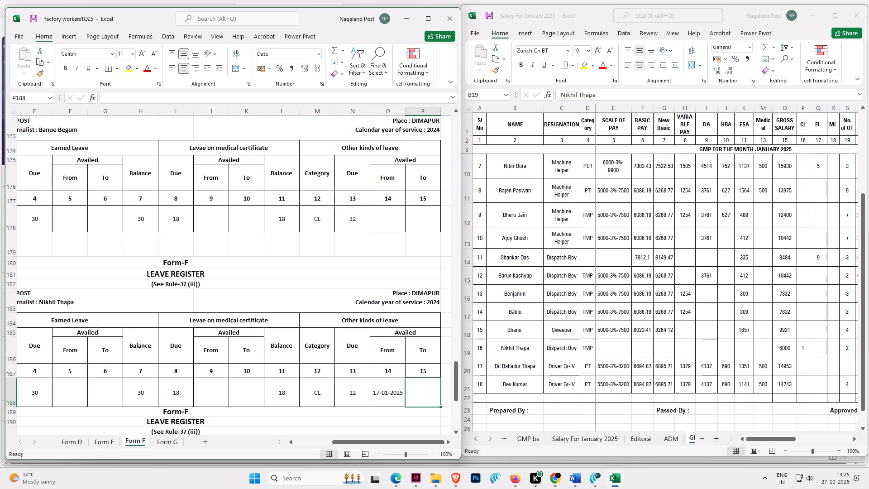
pyautogui.write('17/01/25')
pyautogui.press('Tab')
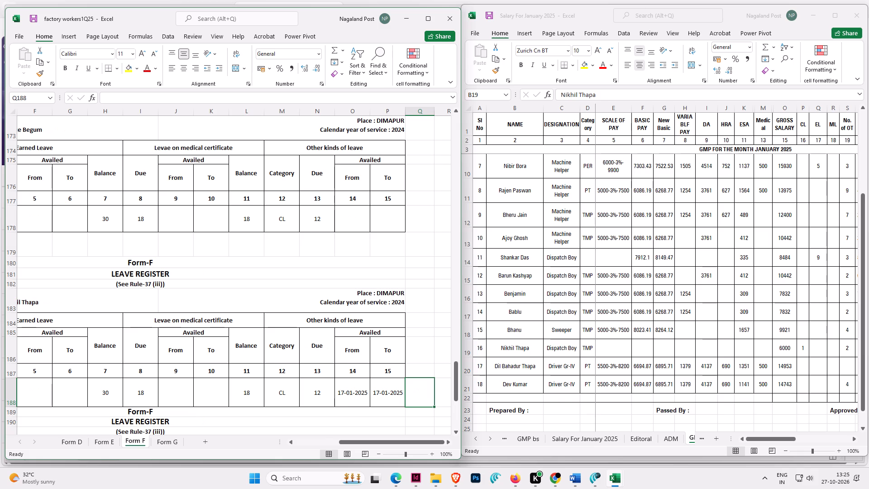
# Check the end of Form F and review the January salary sheet's leave columns for any remaining entries.
pyautogui.scroll(-5, 291, 371)
pyautogui.click(286, 364)
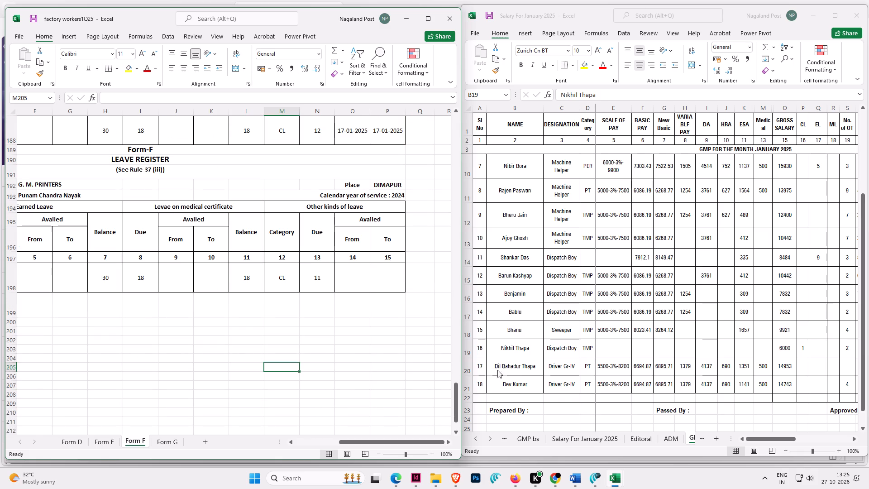
pyautogui.click(724, 364)
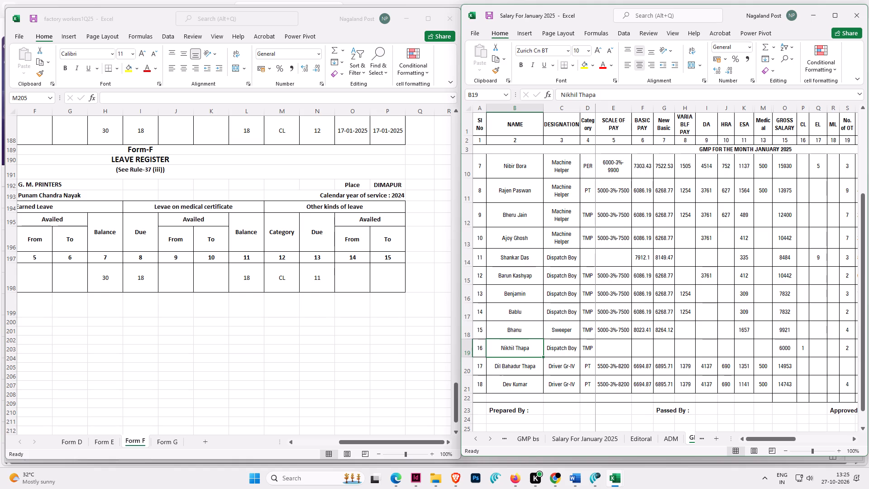
pyautogui.scroll(5, 725, 363)
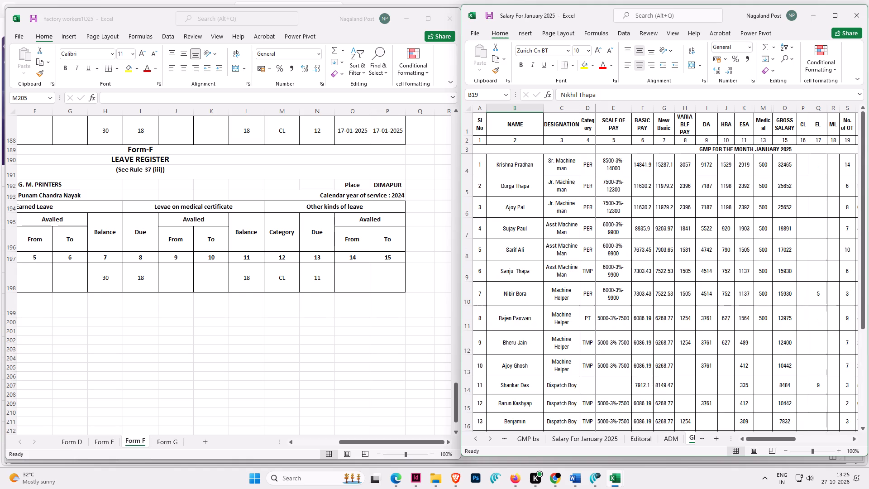
pyautogui.scroll(2, 725, 363)
pyautogui.scroll(-4, 725, 363)
pyautogui.scroll(2, 725, 363)
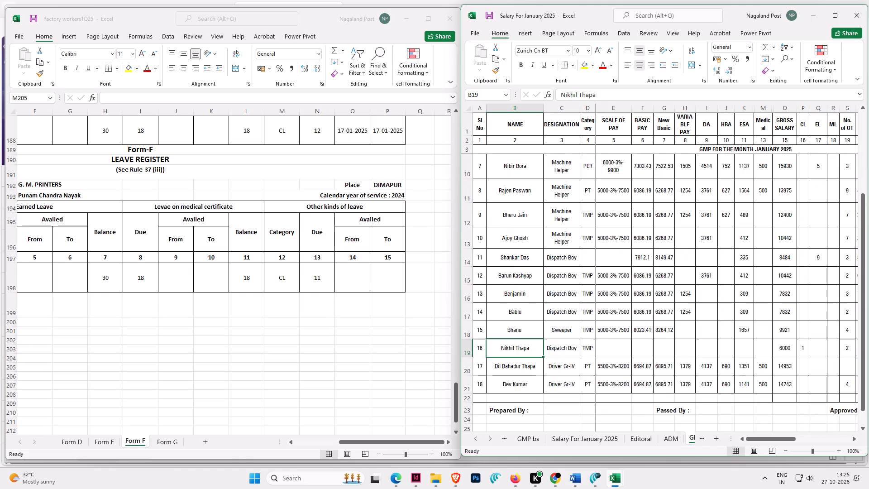
# Review the Form F registers from the end back up to row 128 against the January salary sheet.
pyautogui.scroll(2, 725, 363)
pyautogui.scroll(-3, 725, 363)
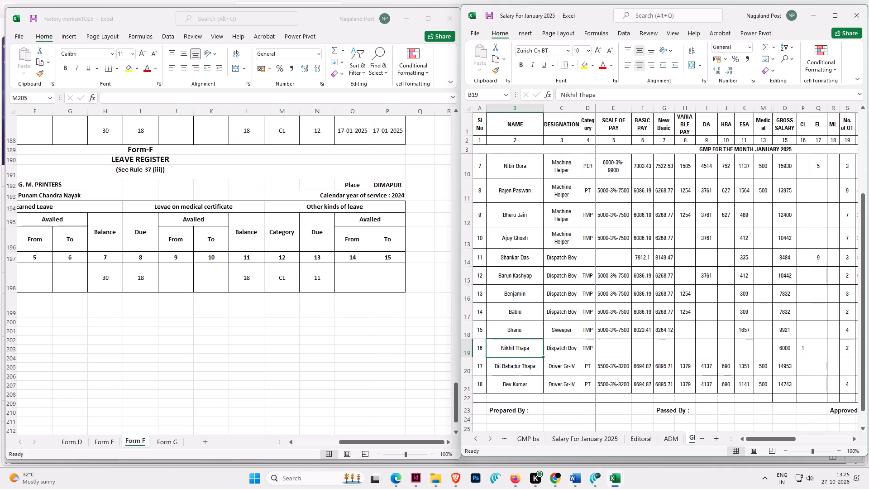
pyautogui.moveTo(408, 443); pyautogui.dragTo(351, 443)
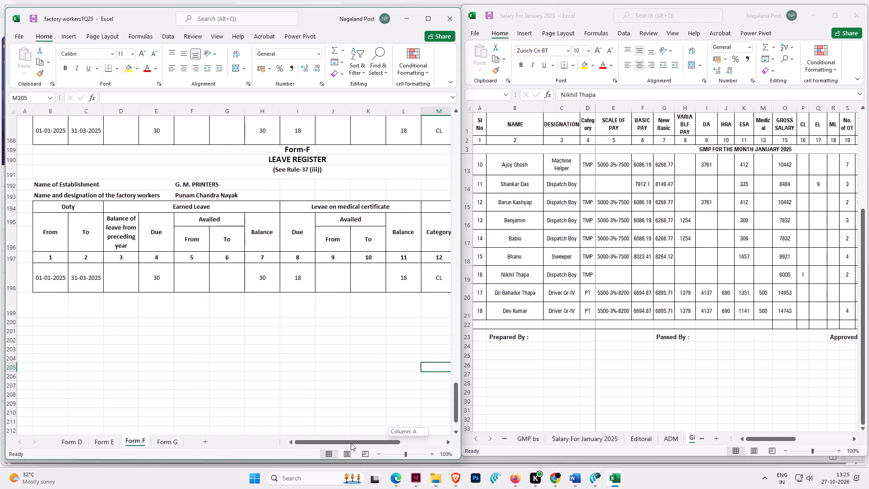
pyautogui.moveTo(351, 443); pyautogui.dragTo(343, 441)
pyautogui.scroll(3, 306, 350)
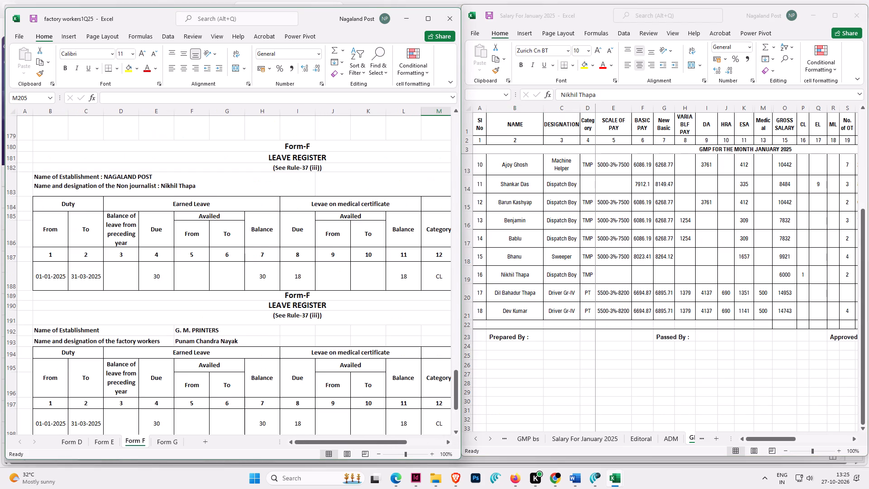
pyautogui.scroll(2, 306, 350)
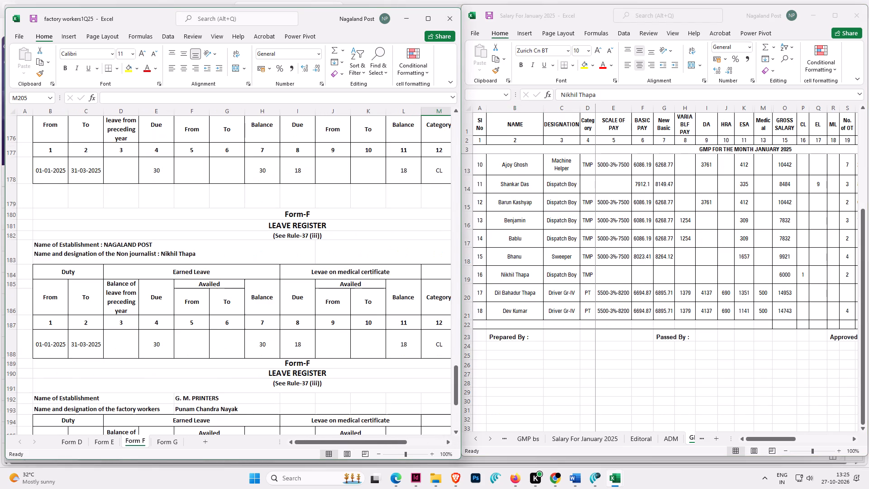
pyautogui.scroll(4, 306, 350)
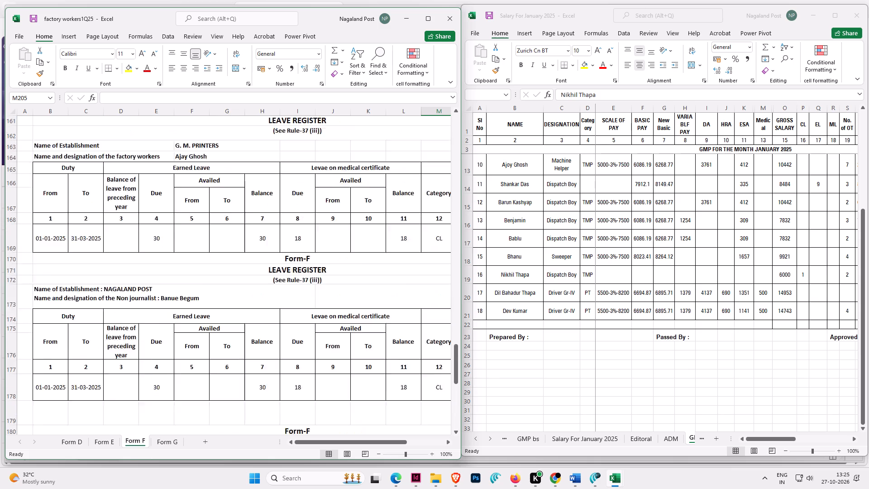
pyautogui.scroll(8, 306, 350)
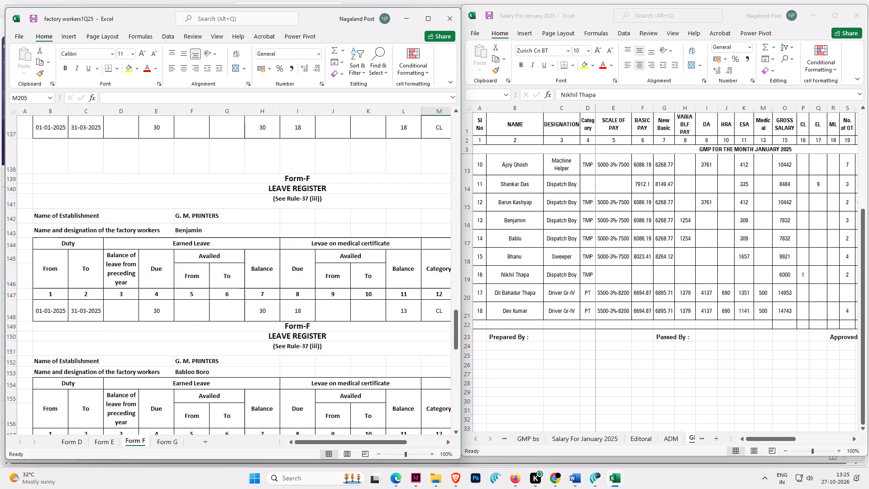
pyautogui.scroll(4, 306, 350)
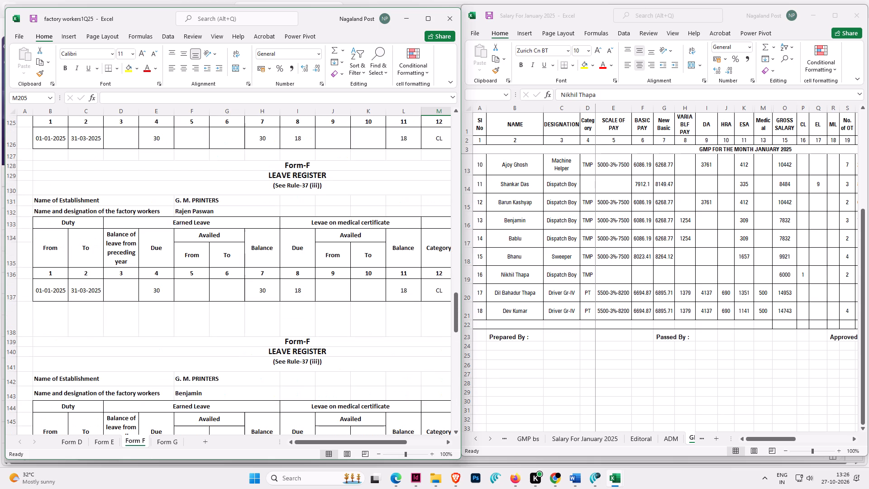
pyautogui.scroll(-3, 306, 350)
# Save the Salary For January 2025 workbook and the factory workers1Q25 workbook.
pyautogui.click(607, 291)
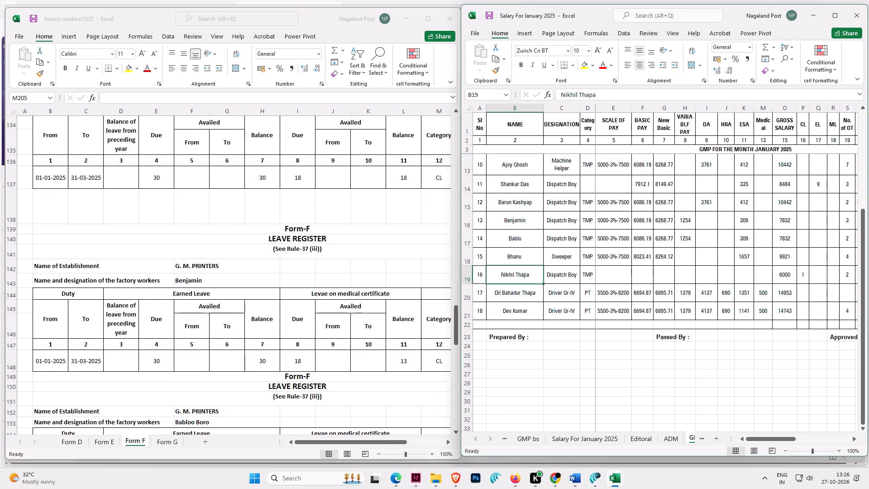
pyautogui.hotkey('ctrl', 's')
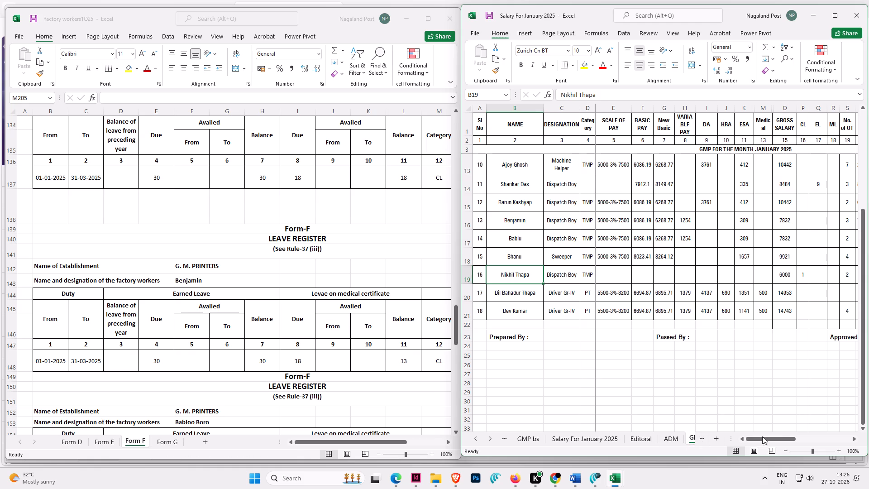
pyautogui.moveTo(766, 436); pyautogui.dragTo(753, 435)
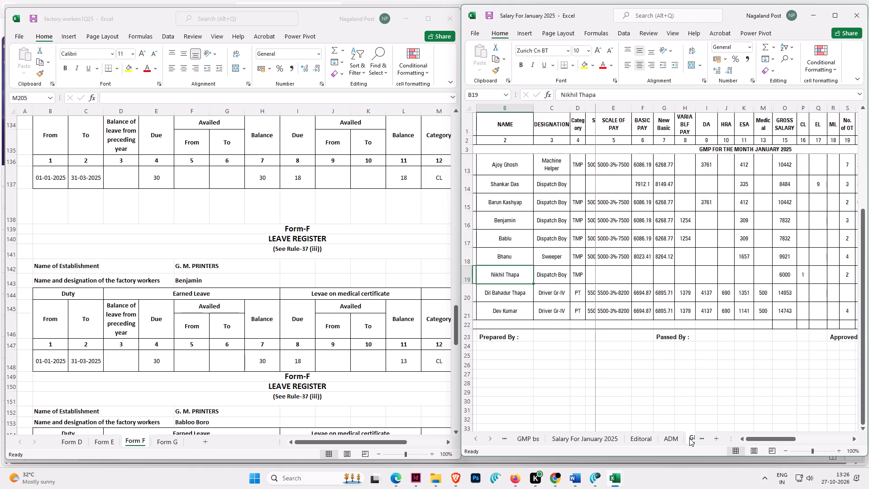
pyautogui.click(489, 436)
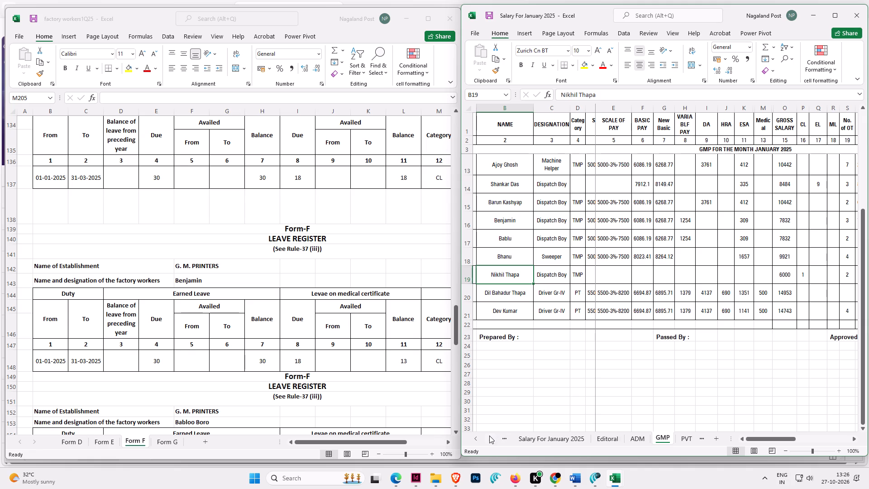
pyautogui.click(489, 436)
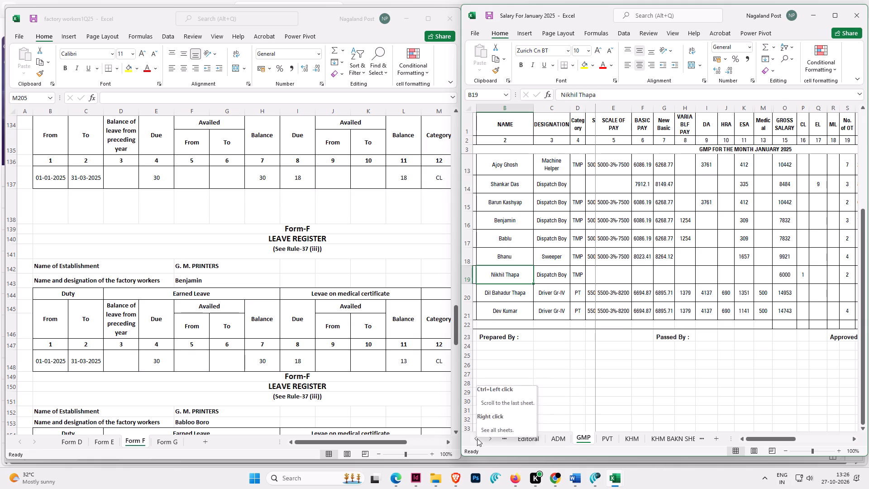
pyautogui.click(477, 438)
pyautogui.click(297, 391)
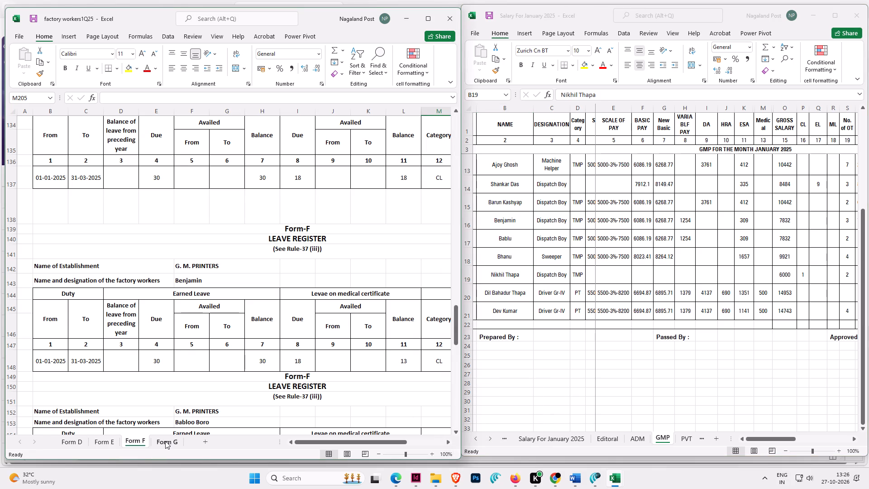
pyautogui.click(275, 330)
pyautogui.hotkey('ctrl', 's')
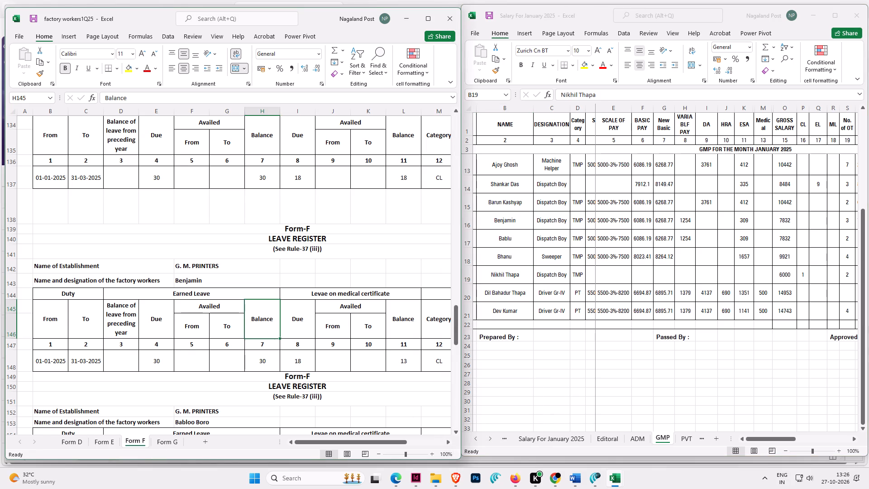
# Open the Non Journalists1Q25 workbook from the Fast Quarter 2026 folder and place its window over the factory workers workbook.
pyautogui.click(430, 482)
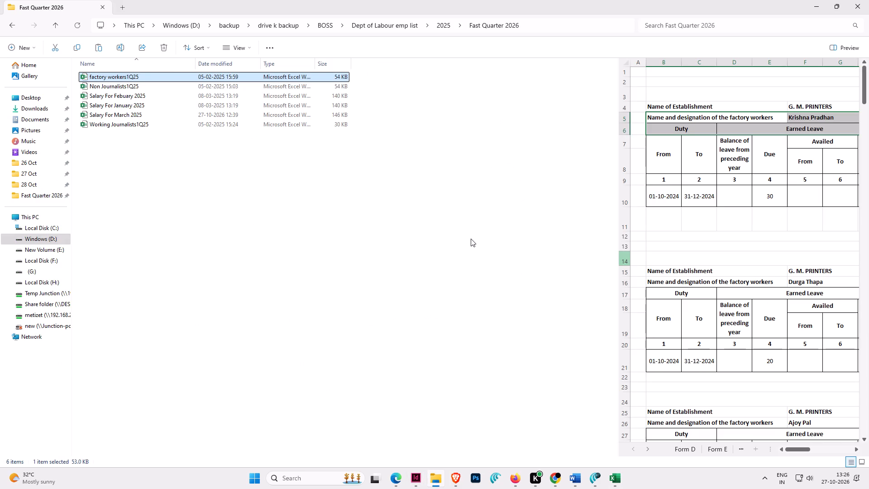
pyautogui.click(128, 86)
pyautogui.click(128, 86)
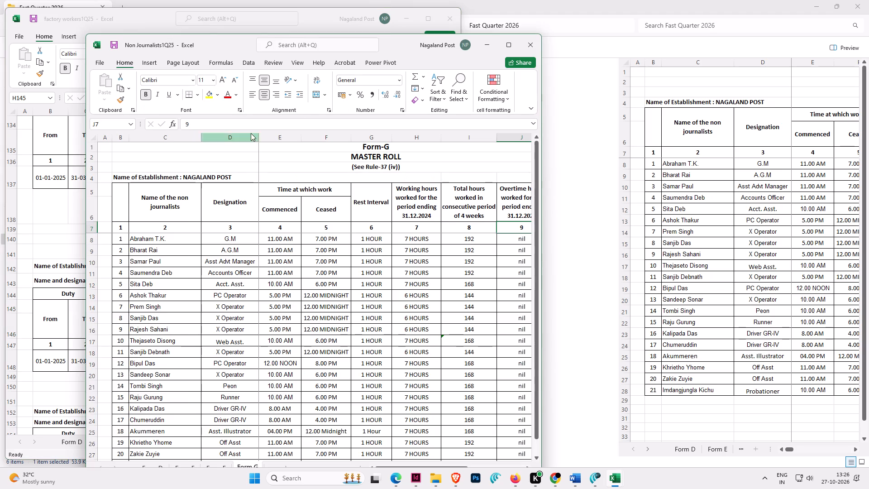
pyautogui.moveTo(392, 43); pyautogui.dragTo(316, 21)
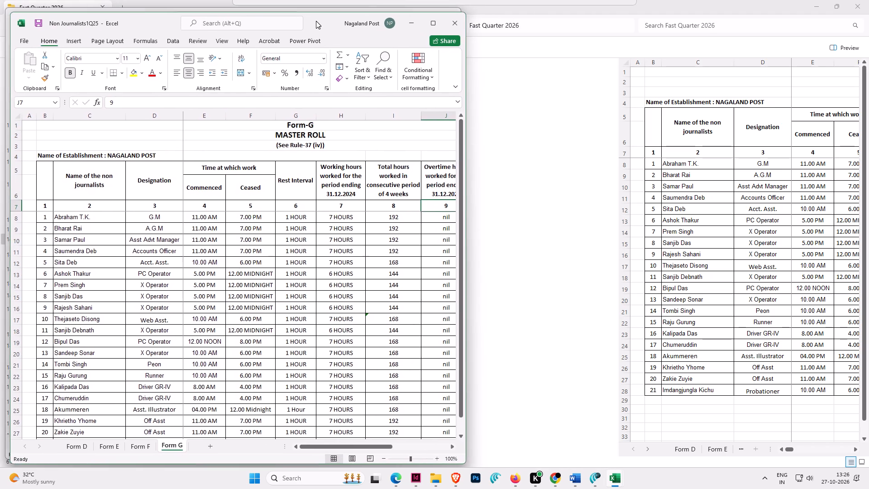
pyautogui.moveTo(316, 21); pyautogui.dragTo(313, 18)
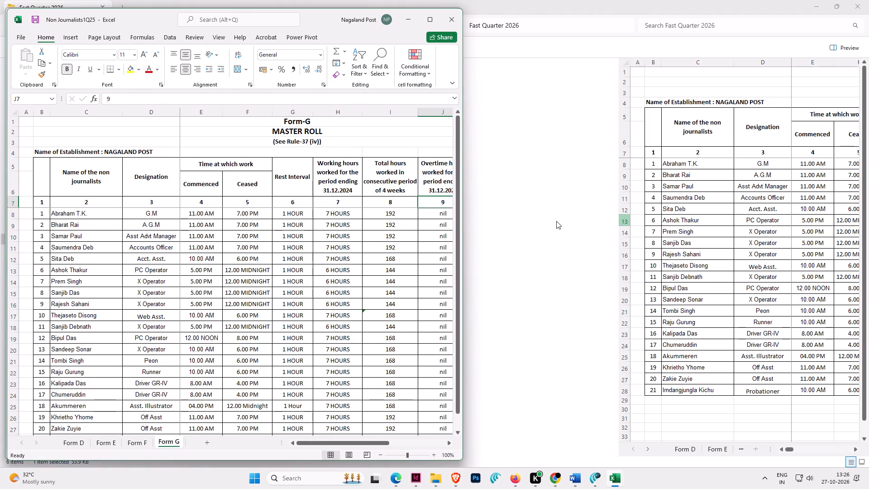
# Hide the file preview in the Fast Quarter 2026 folder window.
pyautogui.click(849, 50)
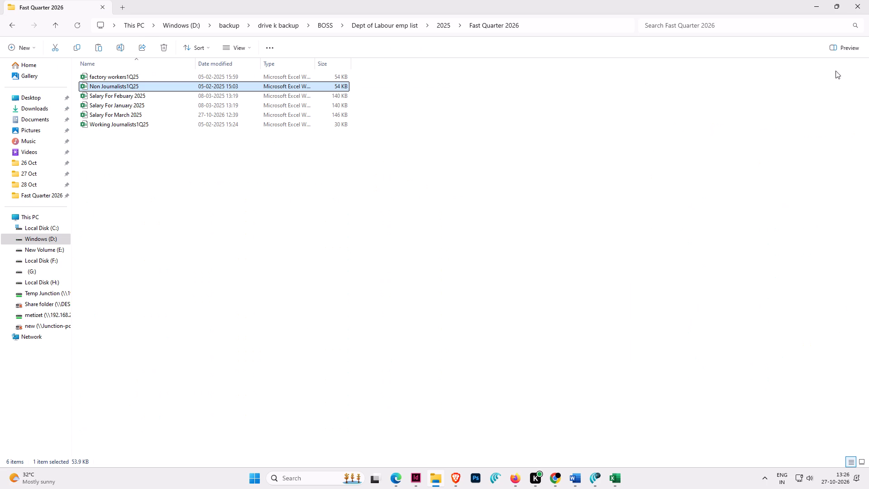
pyautogui.click(587, 201)
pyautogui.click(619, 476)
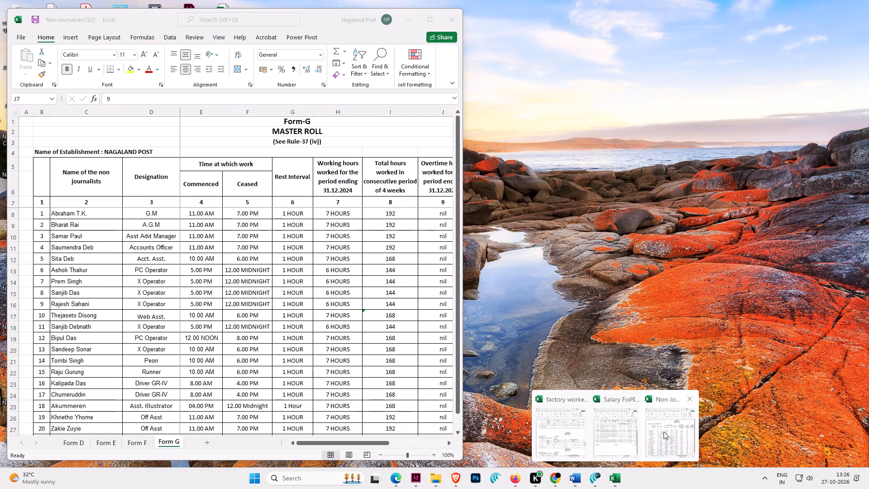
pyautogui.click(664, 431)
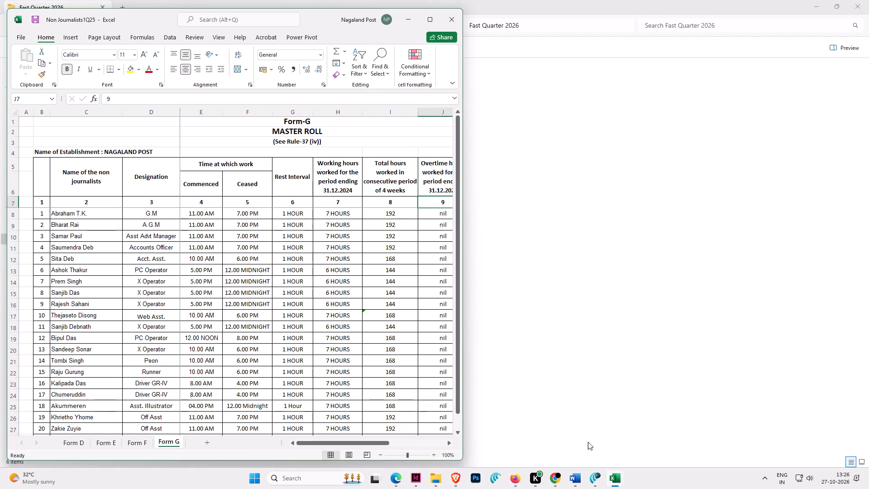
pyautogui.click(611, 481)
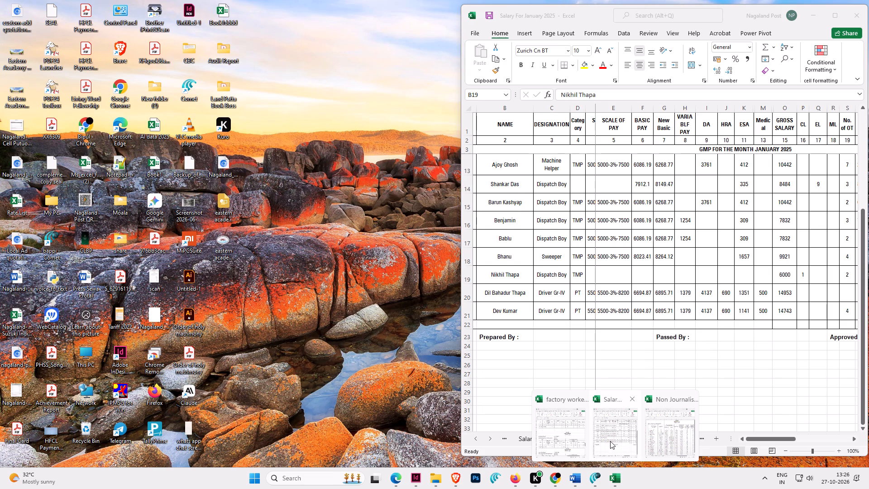
# Open the Salary For Febuary 2025 workbook from the Fast Quarter 2026 folder and place its narrowed window beside Non Journalists1Q25.
pyautogui.click(433, 482)
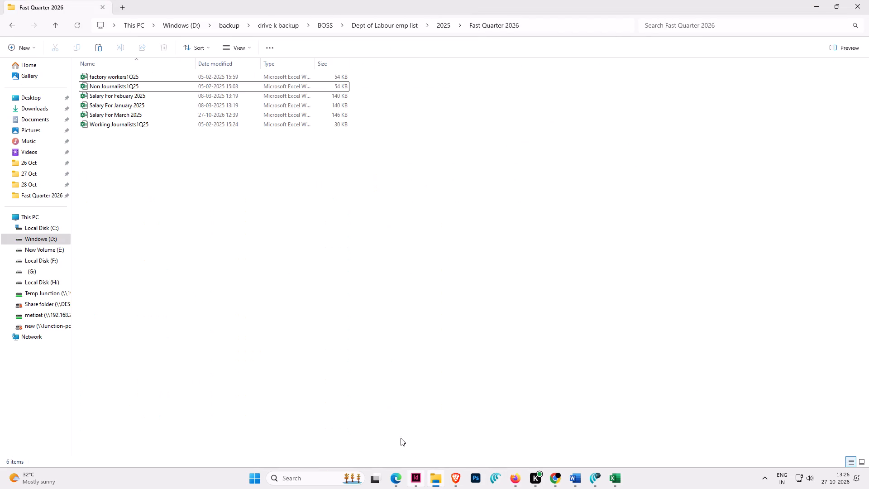
pyautogui.click(296, 305)
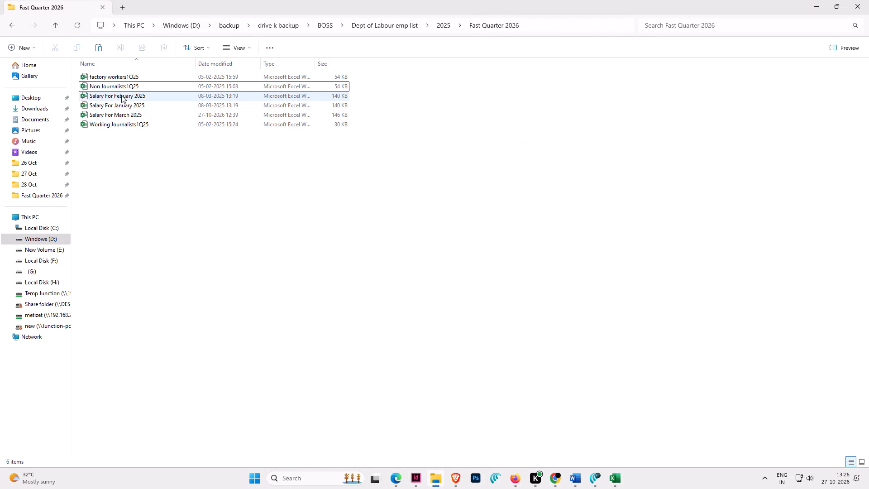
pyautogui.doubleClick(121, 95)
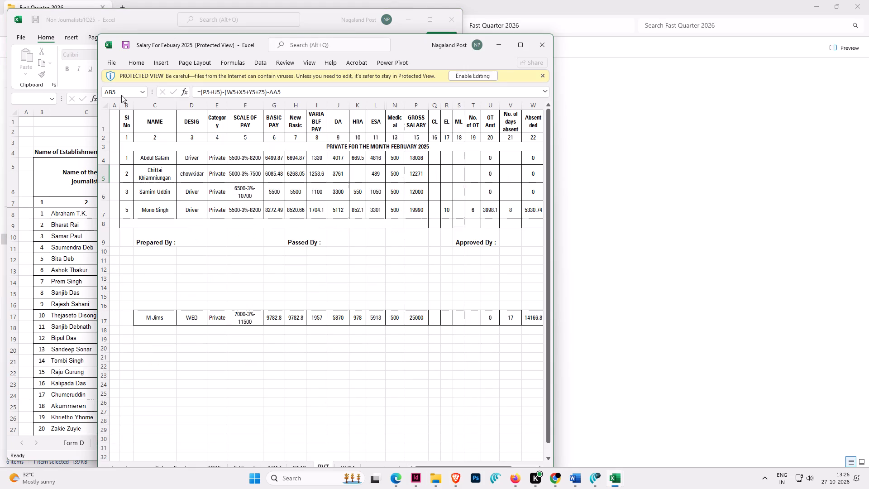
pyautogui.moveTo(401, 38); pyautogui.dragTo(709, 17)
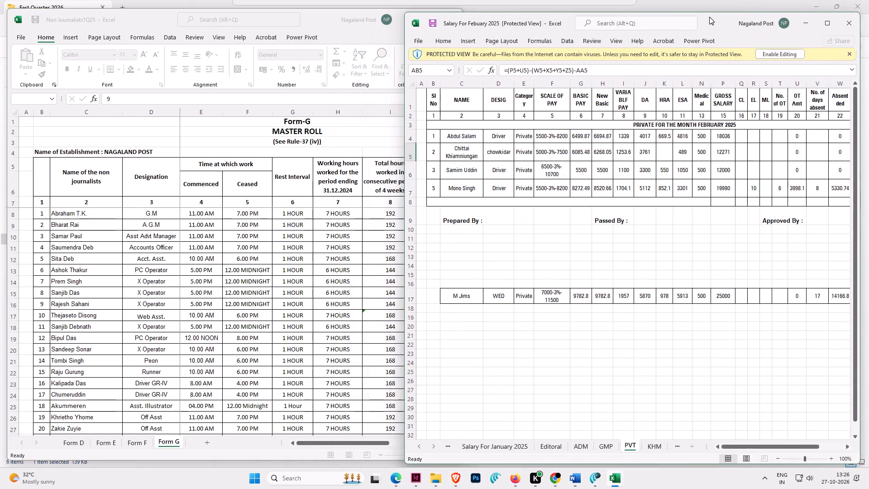
pyautogui.moveTo(709, 17); pyautogui.dragTo(699, 12)
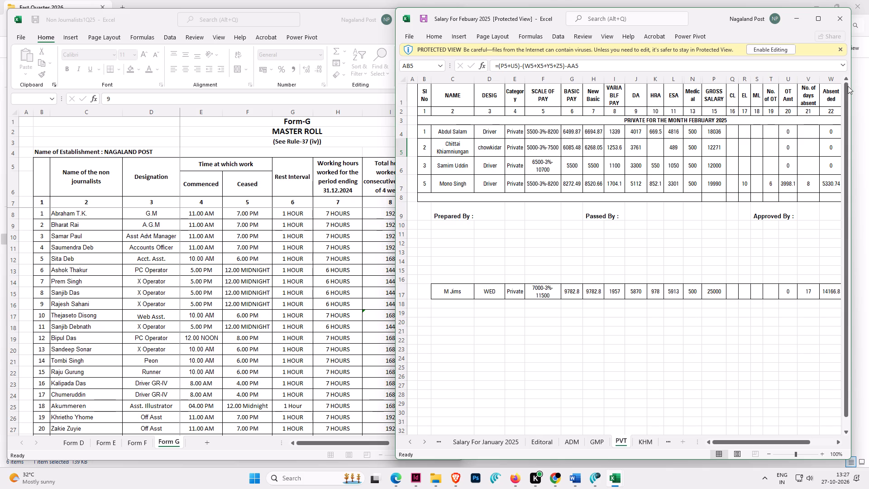
pyautogui.moveTo(852, 85); pyautogui.dragTo(783, 87)
pyautogui.moveTo(598, 17); pyautogui.dragTo(678, 15)
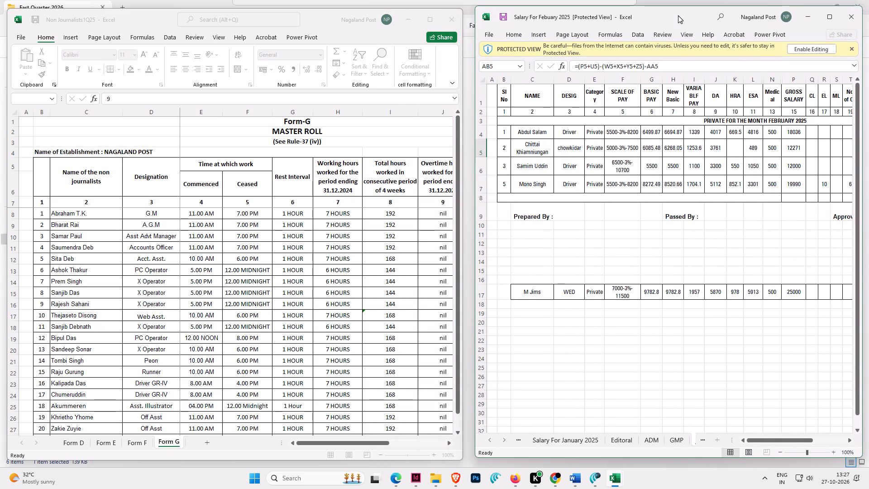
pyautogui.moveTo(678, 15); pyautogui.dragTo(677, 15)
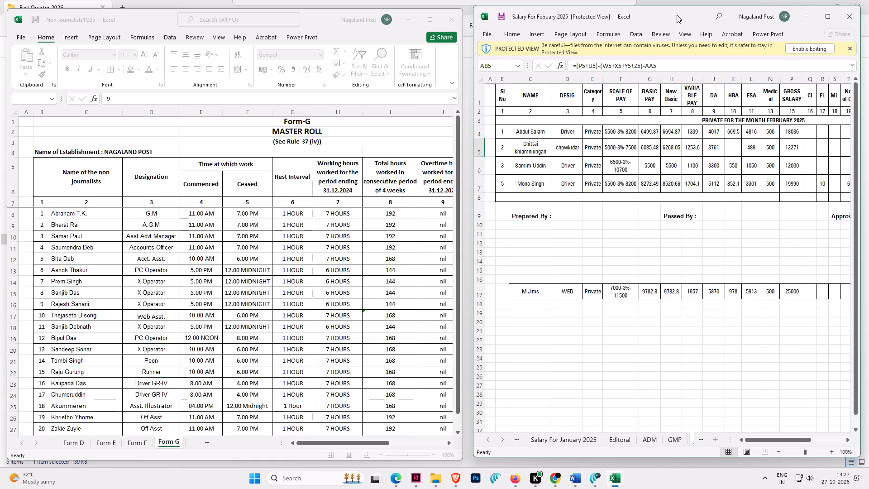
pyautogui.moveTo(677, 15); pyautogui.dragTo(679, 15)
# Show the GMP sheet of the February salary workbook and examine the workers' CL and EL columns.
pyautogui.scroll(4, 722, 141)
pyautogui.click(728, 180)
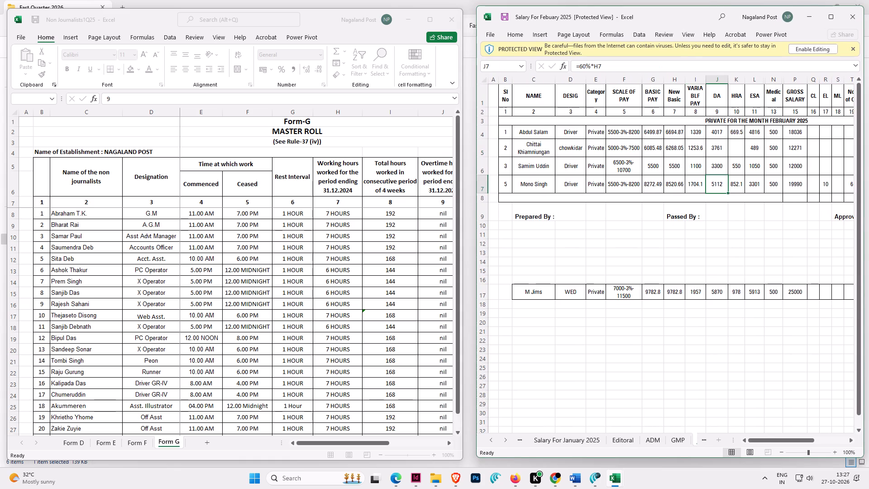
pyautogui.scroll(3, 728, 180)
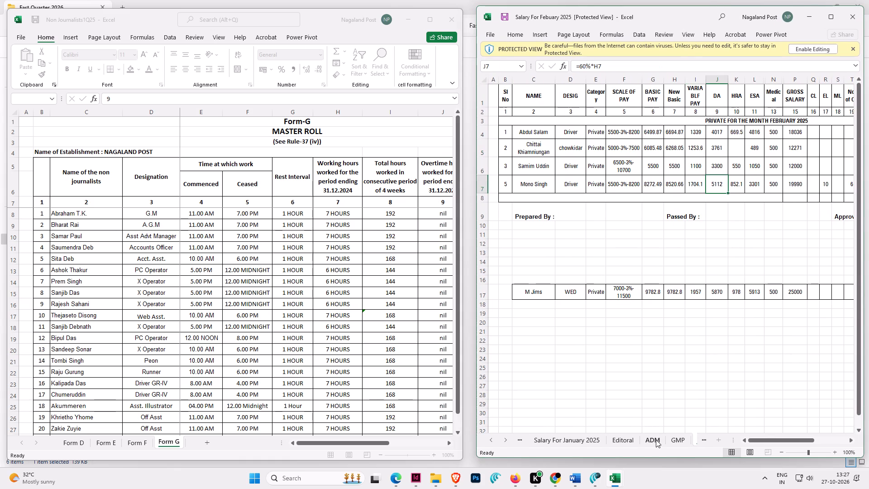
pyautogui.click(655, 441)
pyautogui.click(677, 442)
pyautogui.click(677, 343)
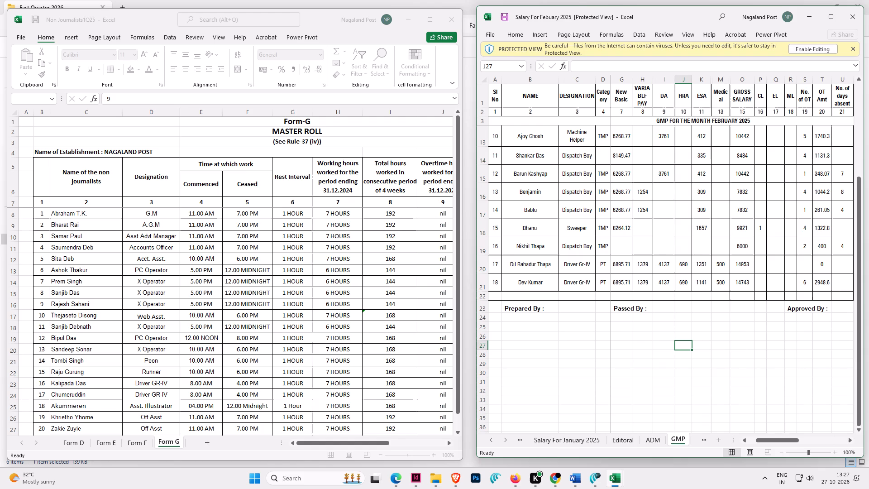
pyautogui.scroll(2, 683, 334)
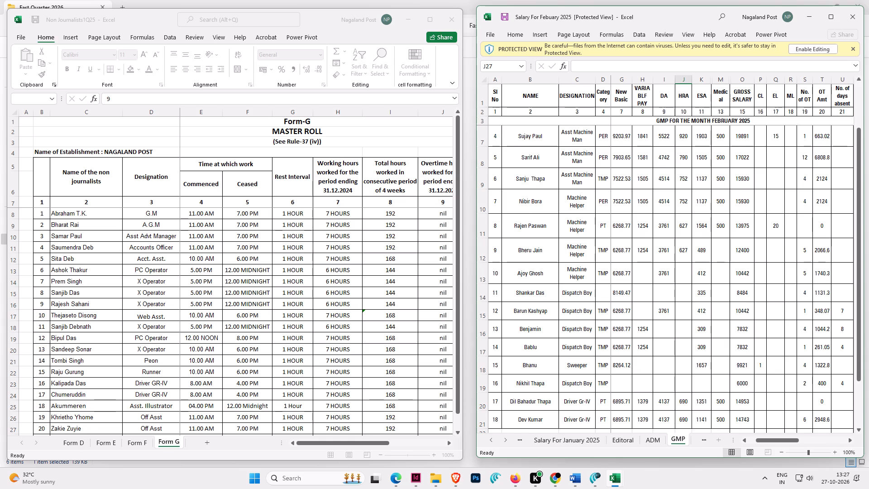
# Show the Form F sheet of the Non Journalists1Q25 workbook.
pyautogui.click(243, 280)
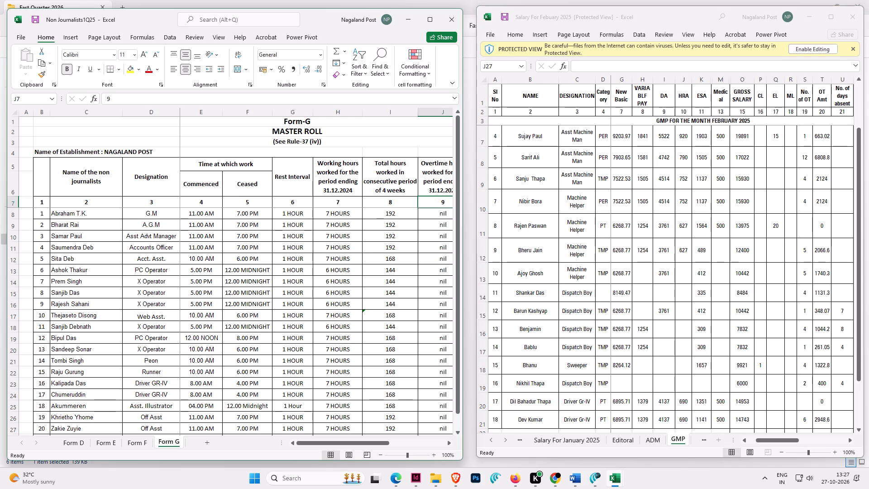
pyautogui.click(138, 443)
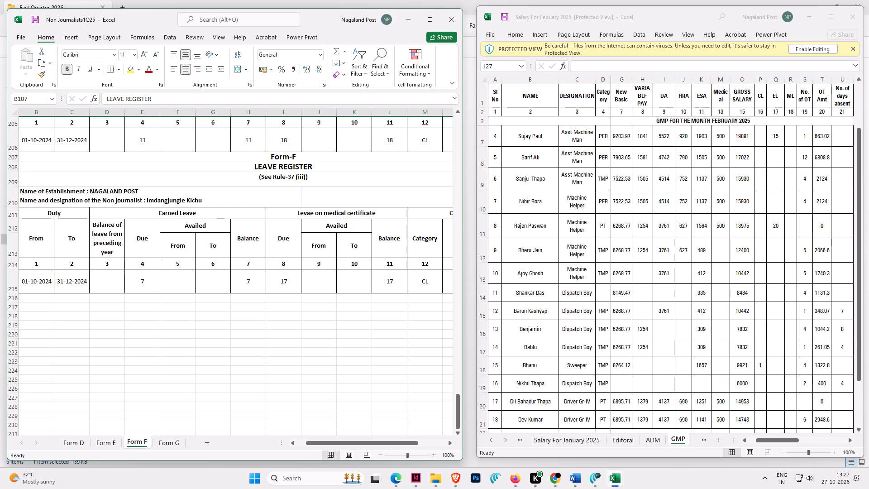
# Enable editing in the Salary For Febuary 2025 workbook and place its window beside Non Journalists1Q25 again.
pyautogui.click(810, 47)
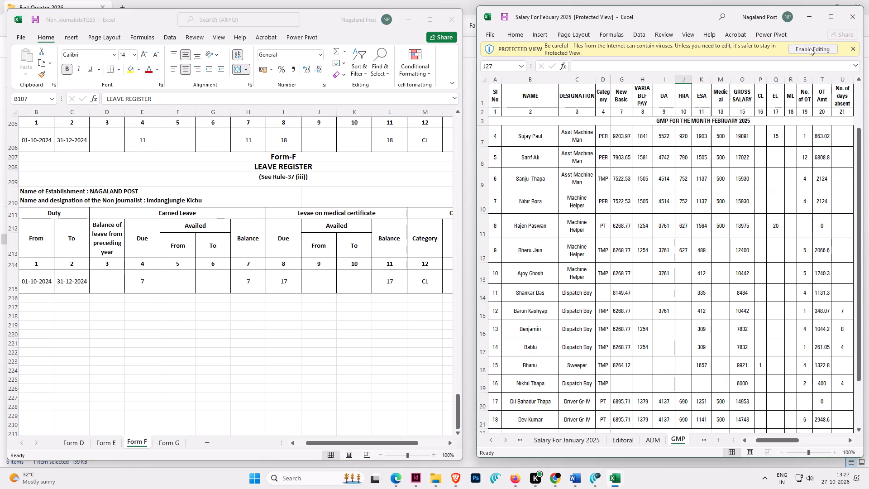
pyautogui.click(810, 49)
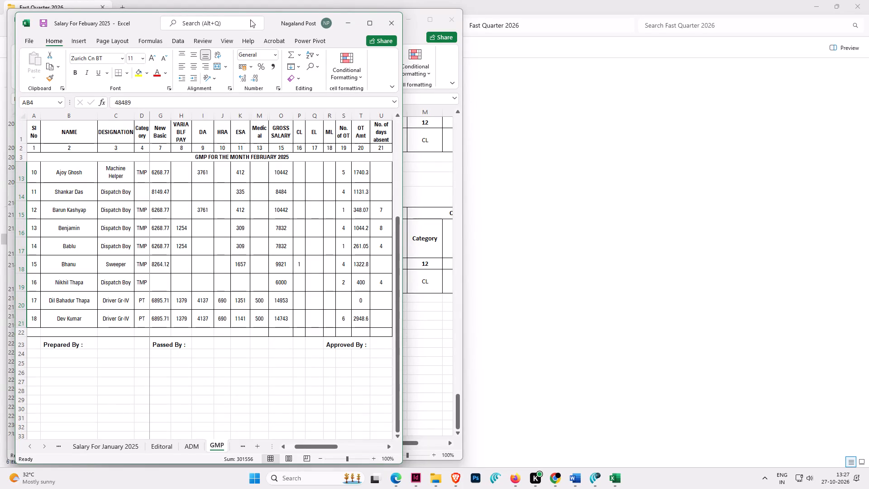
pyautogui.moveTo(278, 17); pyautogui.dragTo(727, 12)
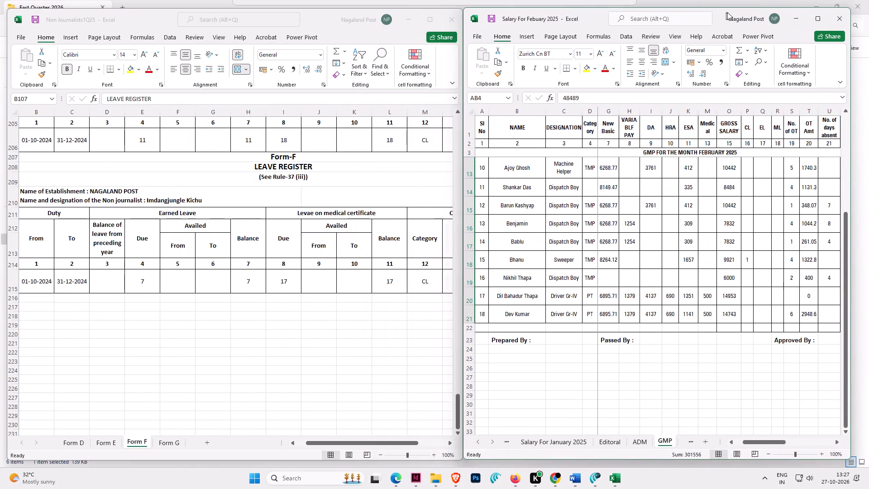
pyautogui.moveTo(727, 12); pyautogui.dragTo(740, 11)
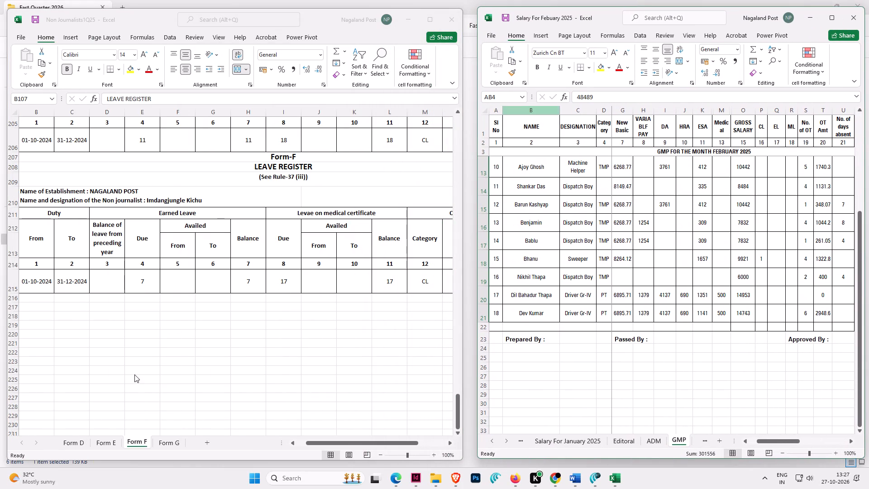
# Bring the Salary For January 2025 workbook beside the first Form F register and show the start of its ADM sheet.
pyautogui.click(134, 374)
pyautogui.scroll(3, 184, 334)
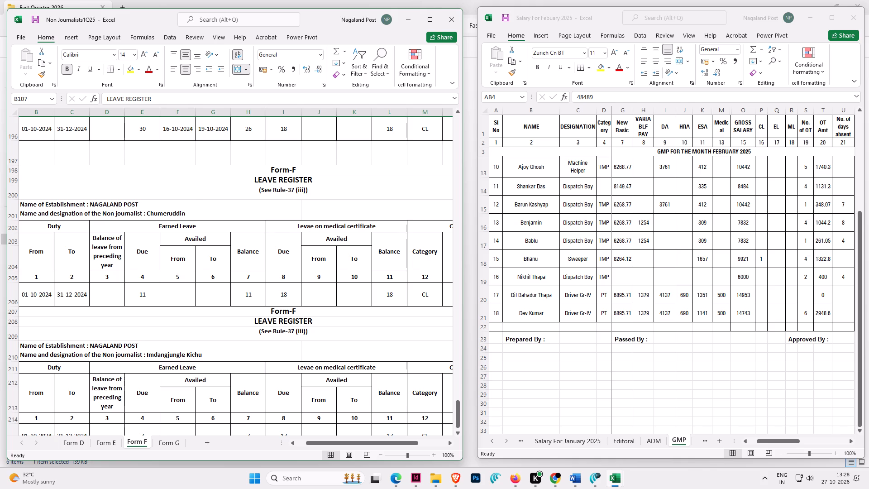
pyautogui.scroll(4, 200, 275)
pyautogui.scroll(17, 201, 274)
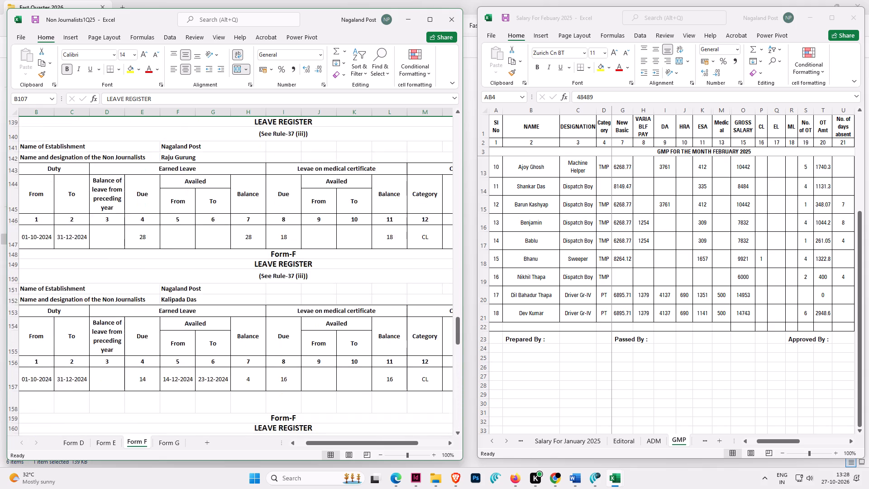
pyautogui.scroll(20, 201, 274)
pyautogui.scroll(18, 201, 274)
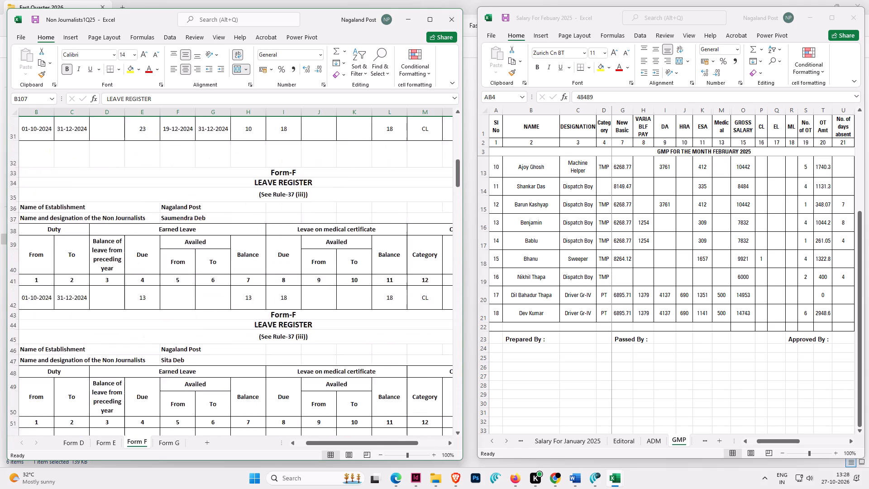
pyautogui.scroll(20, 200, 274)
pyautogui.scroll(2, 200, 274)
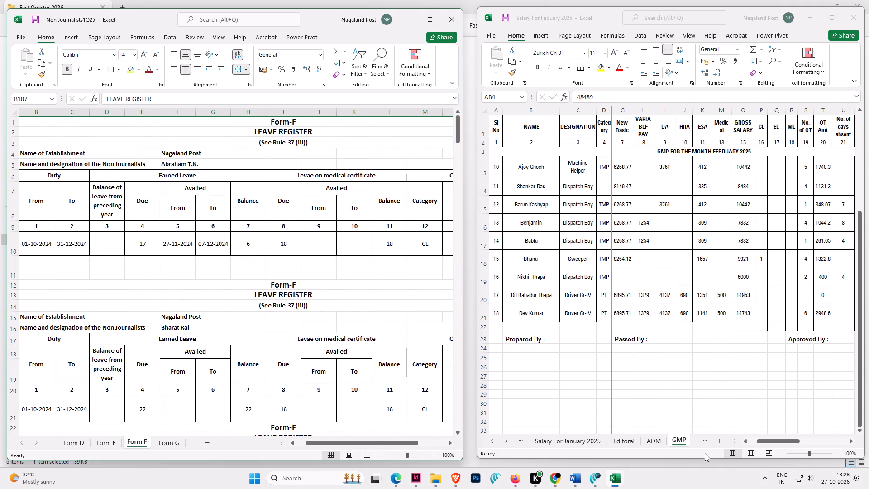
pyautogui.click(611, 478)
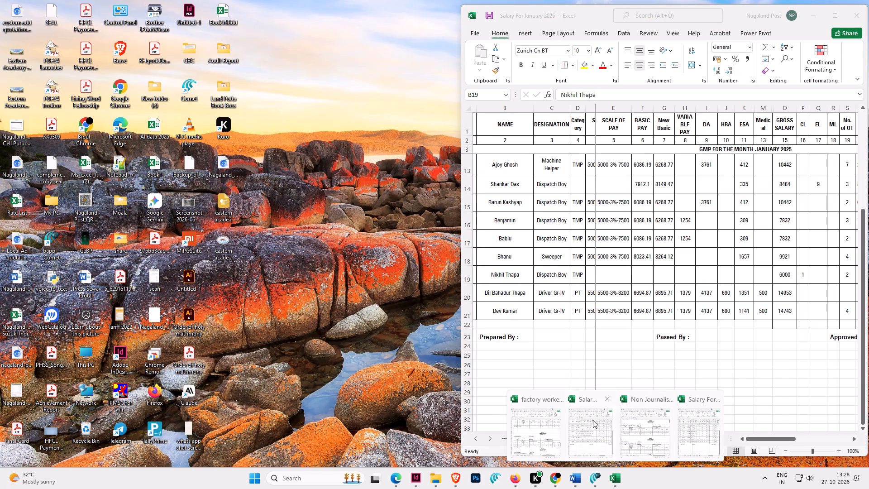
pyautogui.click(593, 420)
pyautogui.click(560, 357)
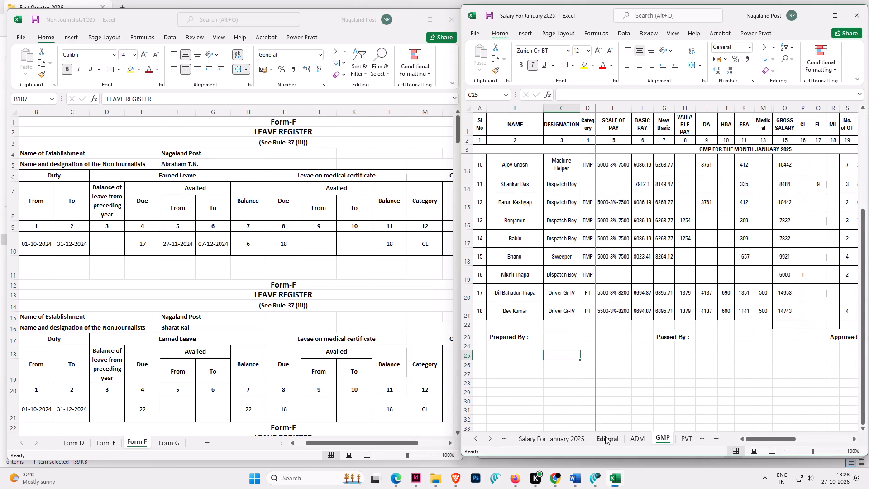
pyautogui.click(605, 436)
pyautogui.click(642, 437)
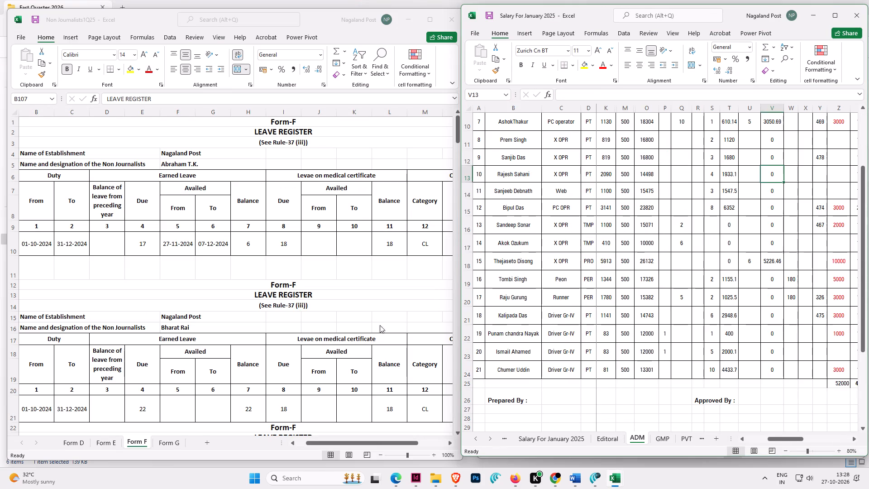
pyautogui.click(138, 254)
pyautogui.scroll(5, 601, 204)
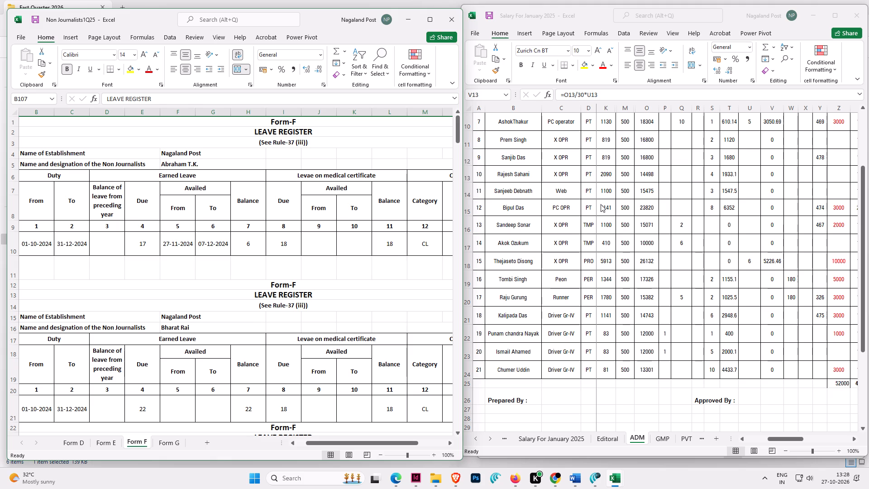
pyautogui.scroll(3, 601, 204)
pyautogui.click(645, 225)
pyautogui.scroll(8, 645, 225)
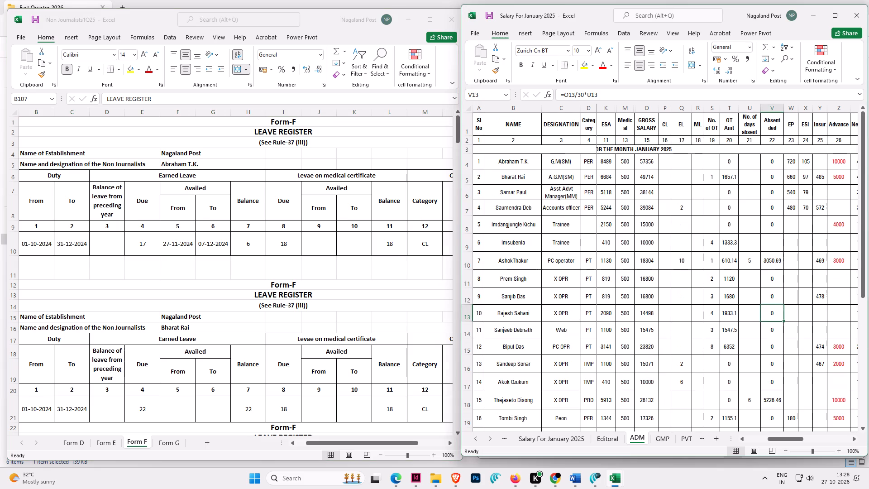
# In the first Form F register, clear the earned leave availed dates and set both the earned leave due and balance to 30.
pyautogui.click(263, 266)
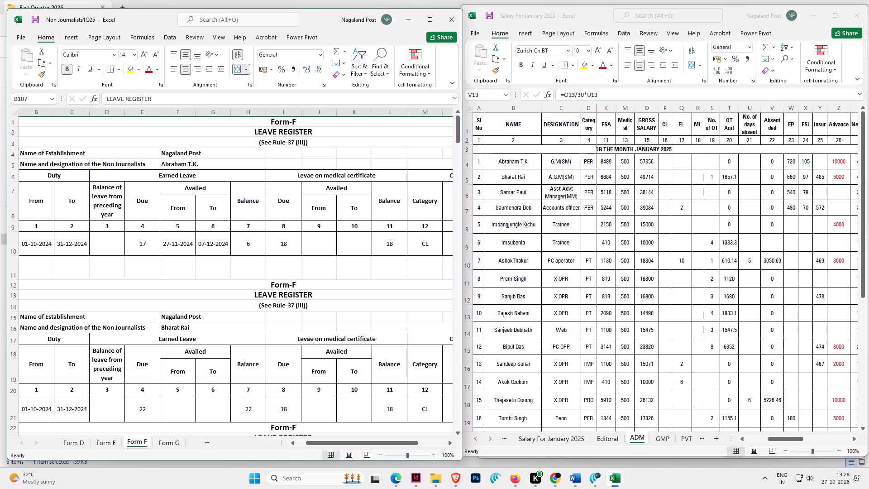
pyautogui.scroll(4, 139, 240)
pyautogui.click(170, 240)
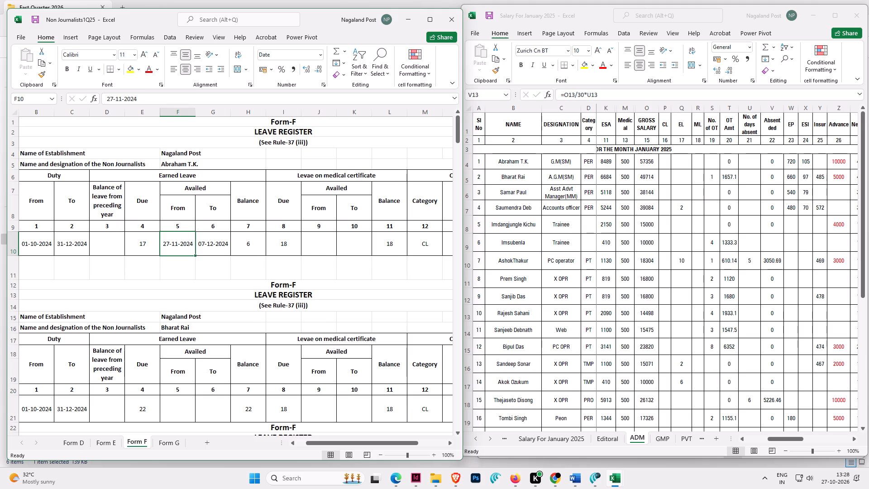
pyautogui.press('Delete')
pyautogui.press('Right')
pyautogui.press('Delete')
pyautogui.press('Left')
pyautogui.press('Left')
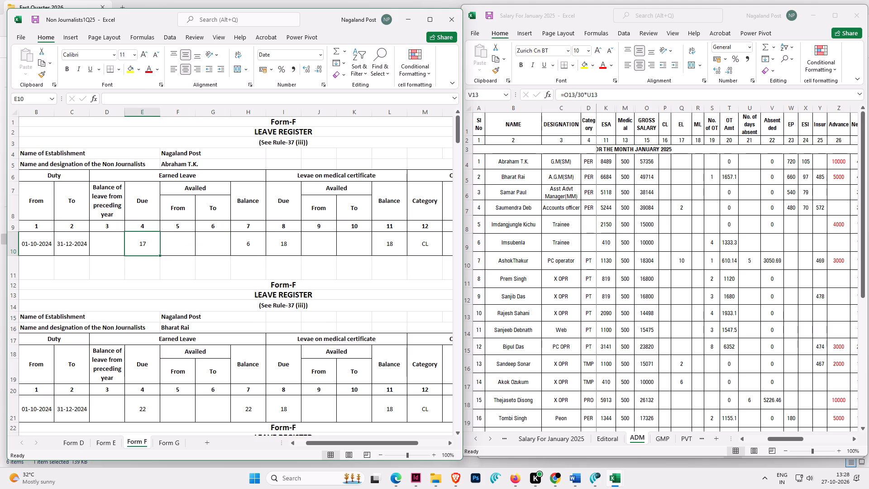
pyautogui.write('30')
pyautogui.press('Tab')
pyautogui.press('Tab')
pyautogui.press('Tab')
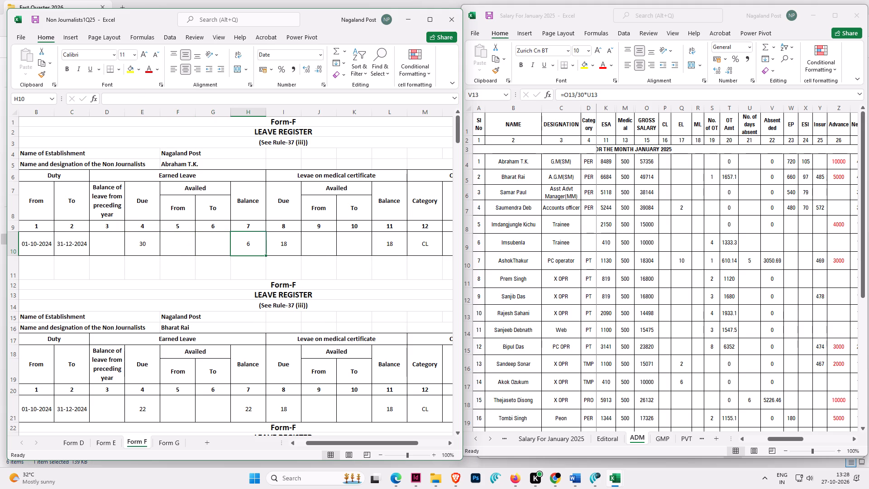
pyautogui.write('30')
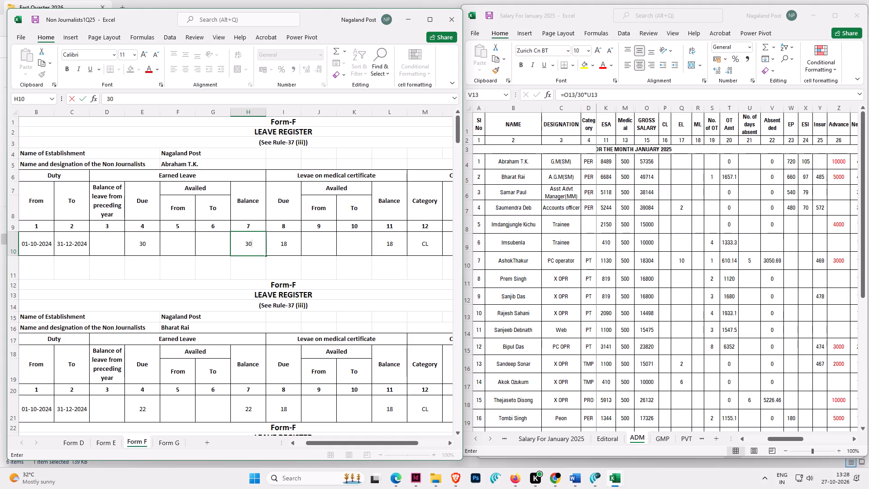
# Replace every 01-10-2024 with 01-01-2025 in the duty From column of Form F.
pyautogui.click(40, 111)
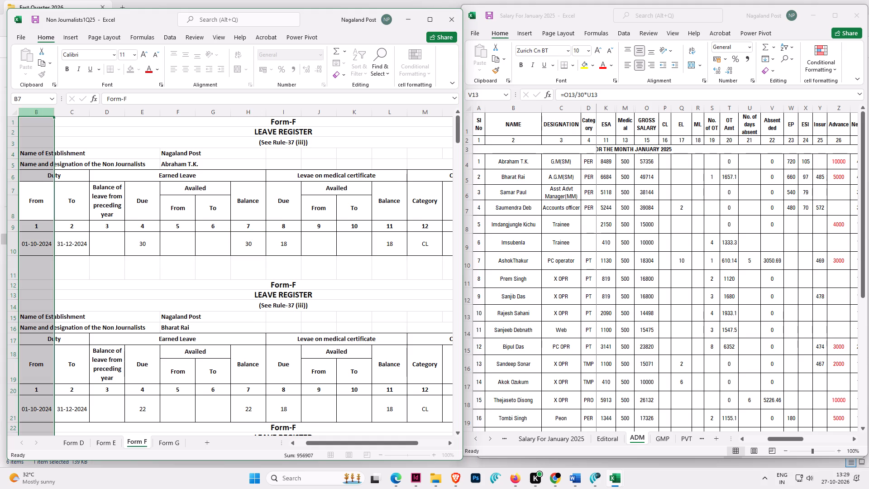
pyautogui.hotkey('ctrl', 'h')
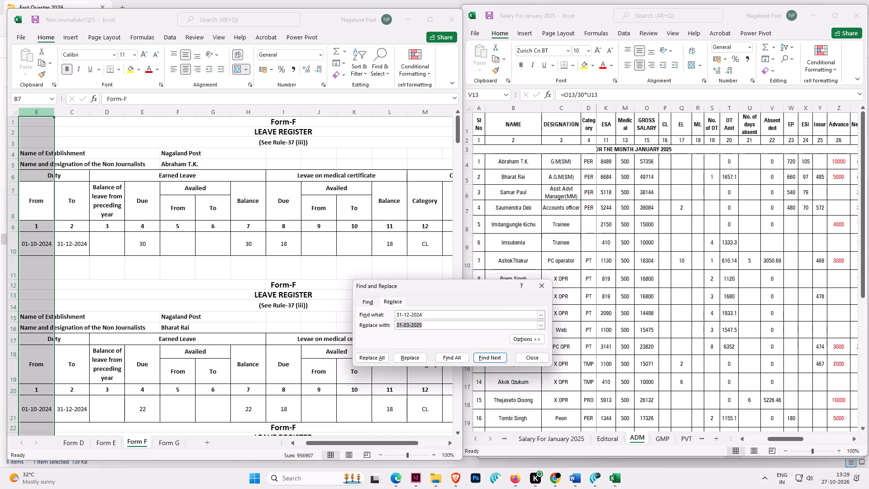
pyautogui.moveTo(434, 315); pyautogui.dragTo(204, 243)
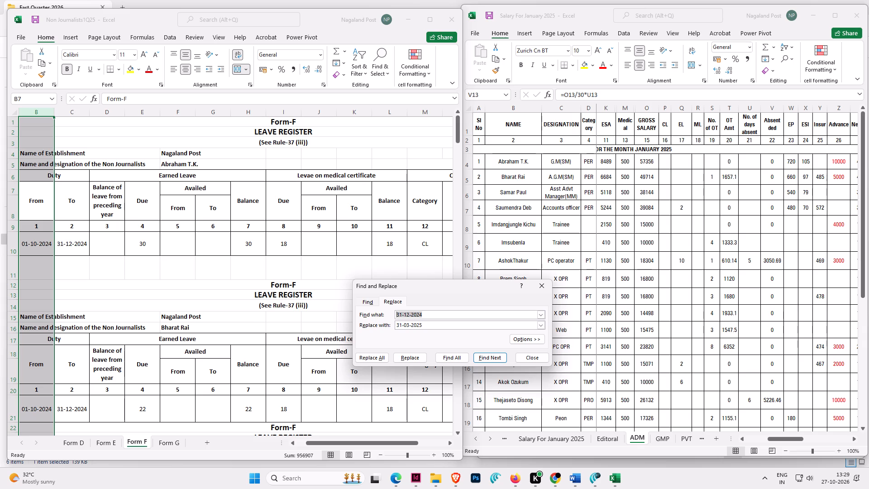
pyautogui.write('01')
pyautogui.write('-01-')
pyautogui.press('2')
pyautogui.write('024')
pyautogui.press('Tab')
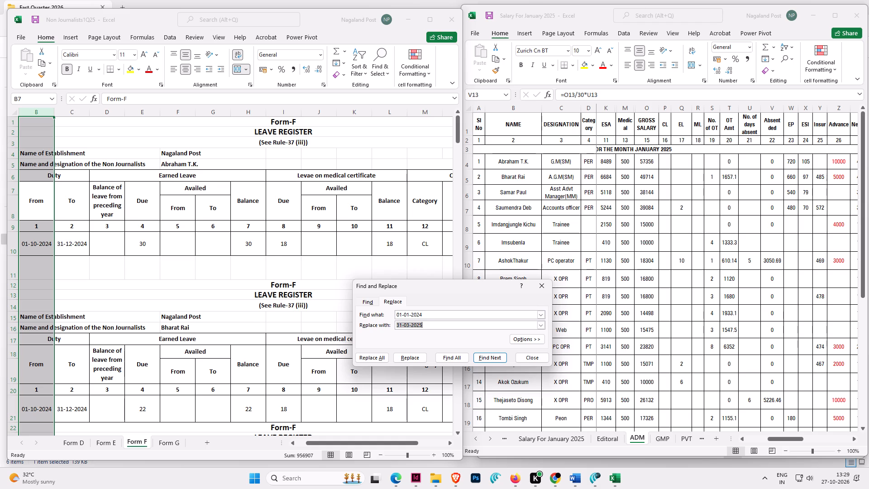
pyautogui.moveTo(426, 312); pyautogui.dragTo(301, 288)
pyautogui.write('01-10-2024')
pyautogui.press('Tab')
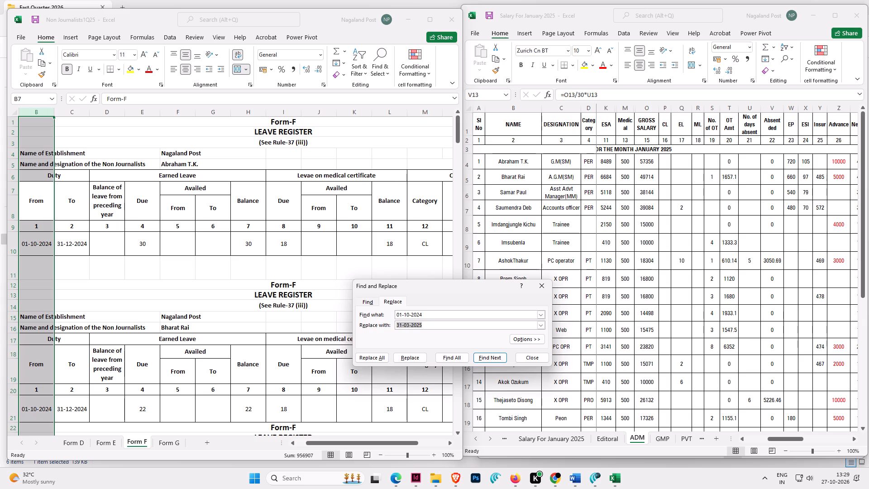
pyautogui.write('01-01-202')
pyautogui.press('5')
pyautogui.click(368, 361)
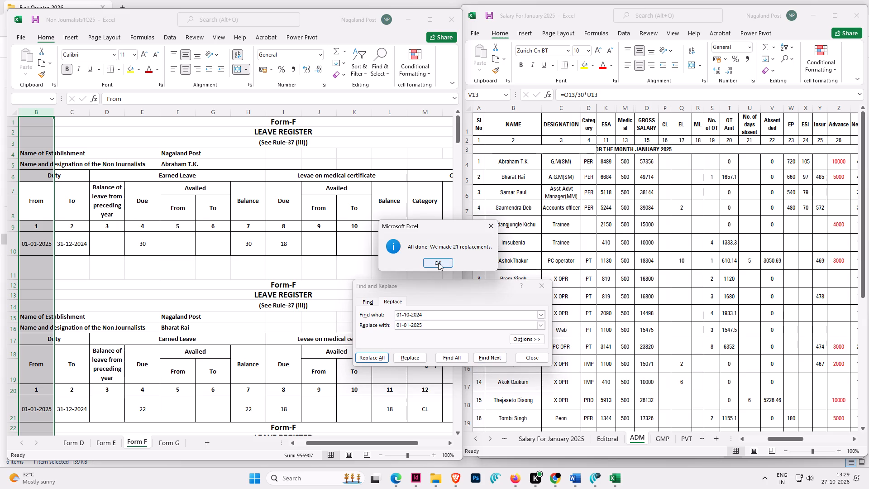
pyautogui.click(438, 262)
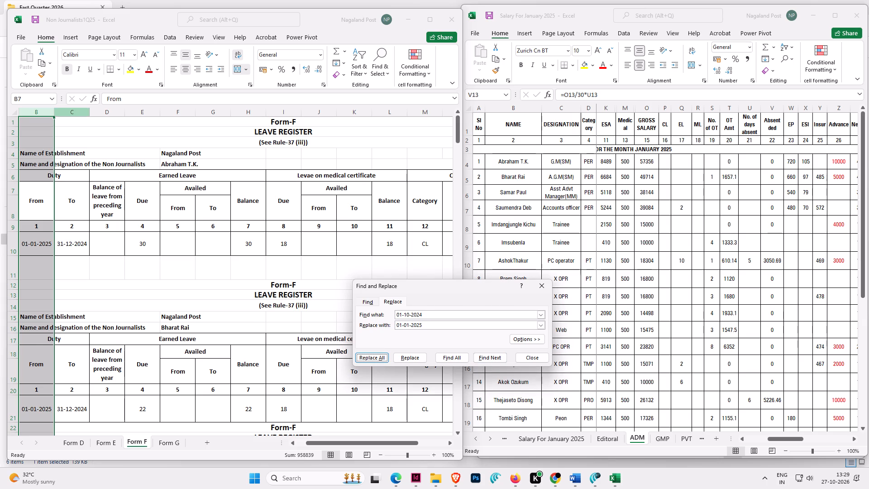
# Replace every 31-12-2024 with 31-03-2025 in the duty To column of Form F.
pyautogui.click(78, 110)
pyautogui.moveTo(430, 315); pyautogui.dragTo(333, 298)
pyautogui.write('31-12-2024')
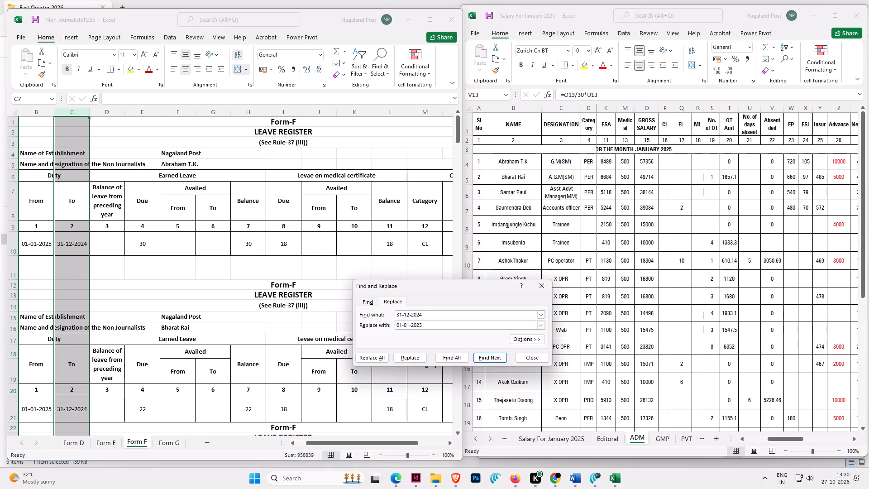
pyautogui.press('Tab')
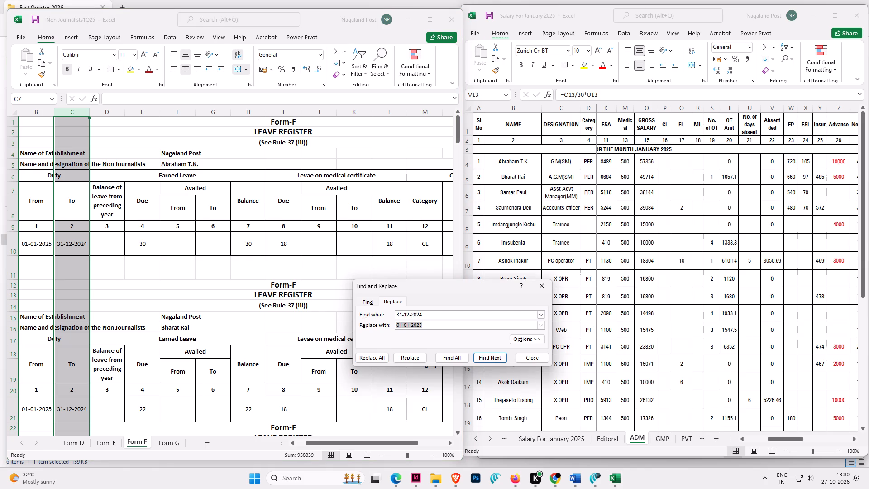
pyautogui.write('31-03-2025')
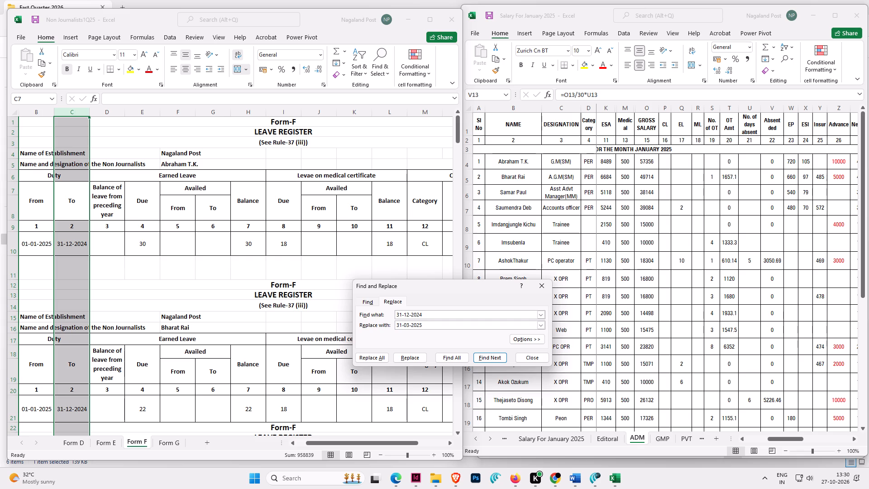
pyautogui.click(361, 355)
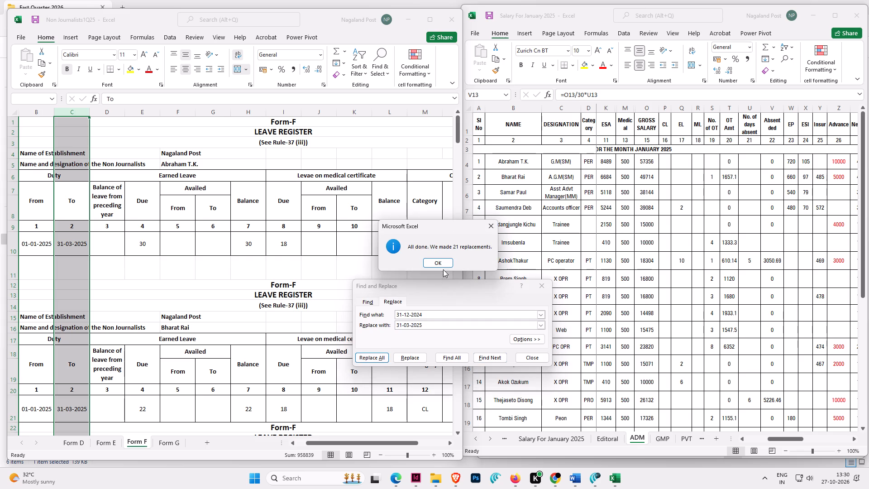
# Finish the bulk date replacement by closing Find and Replace and deselect the duty To column.
pyautogui.click(444, 263)
pyautogui.click(527, 361)
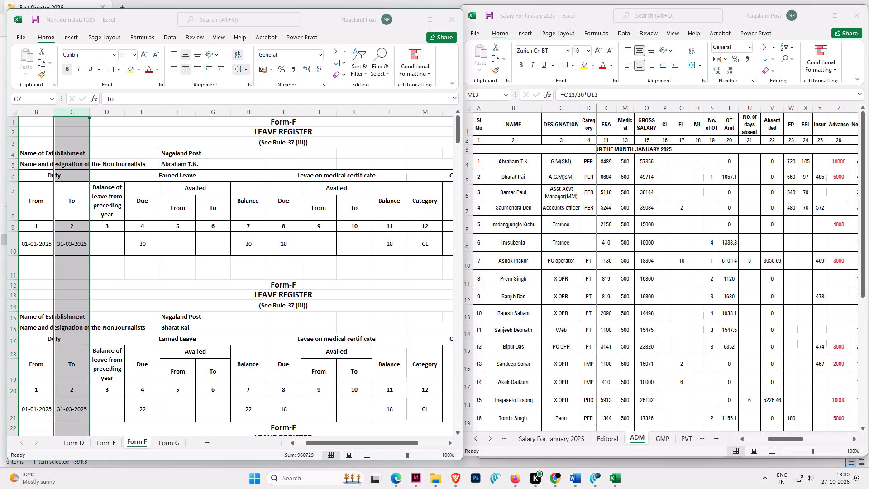
pyautogui.click(181, 292)
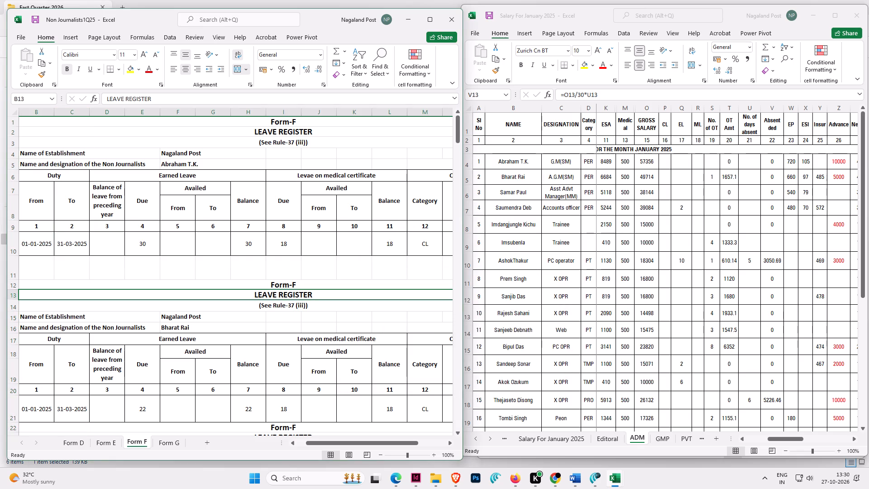
# In the second Form F register (row 21), set both the earned leave due and balance to 30.
pyautogui.click(144, 409)
pyautogui.write('30')
pyautogui.press('Tab')
pyautogui.press('Tab')
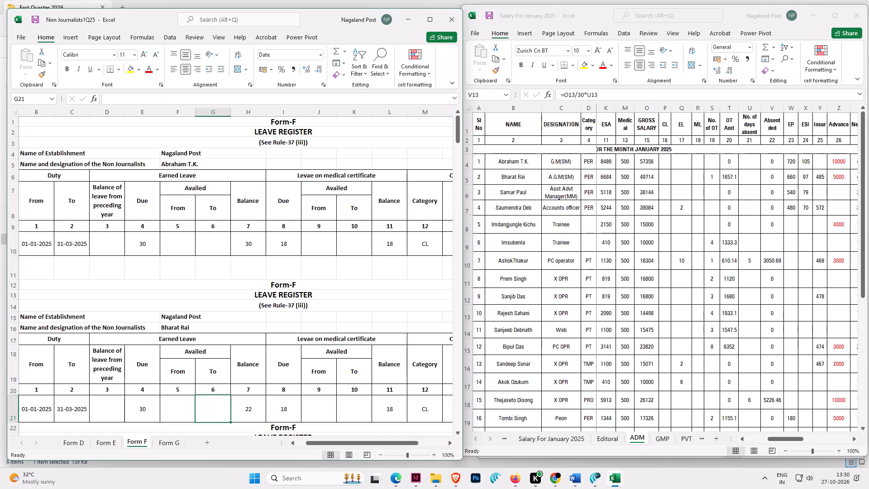
pyautogui.press('Tab')
pyautogui.write('30')
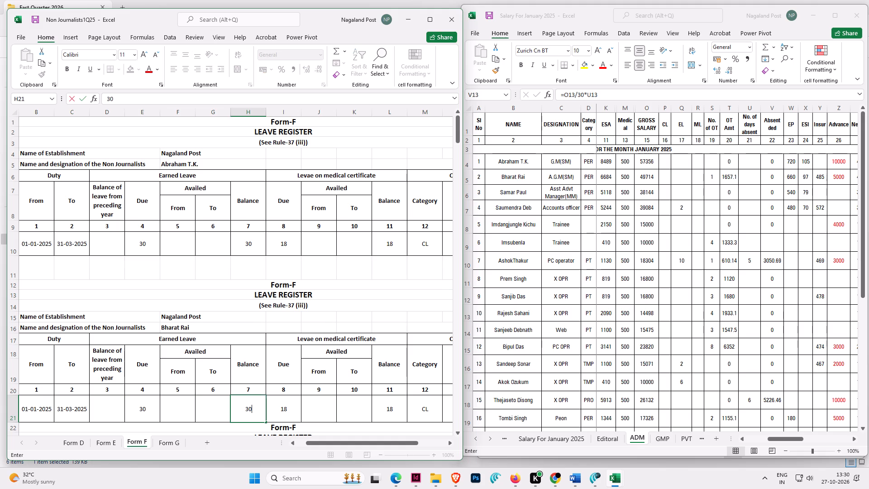
pyautogui.click(146, 410)
# In the third Form F register (row 31), clear the earned leave availed dates and set the due and balance to 30.
pyautogui.scroll(-5, 146, 410)
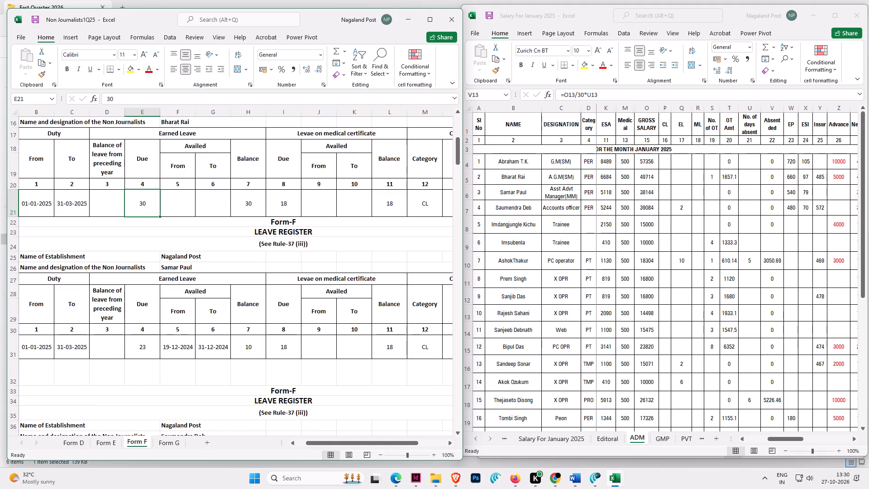
pyautogui.click(146, 350)
pyautogui.write('30')
pyautogui.press('Tab')
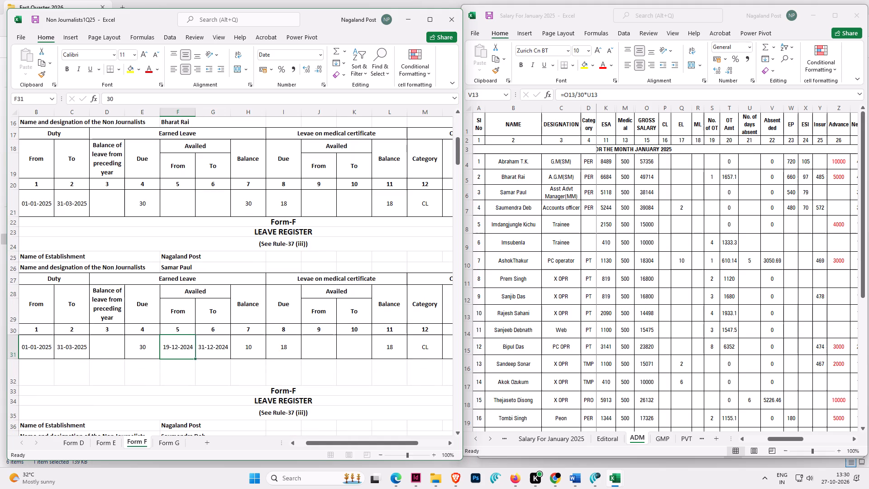
pyautogui.press('Delete')
pyautogui.press('Tab')
pyautogui.press('Delete')
pyautogui.press('Tab')
pyautogui.write('30')
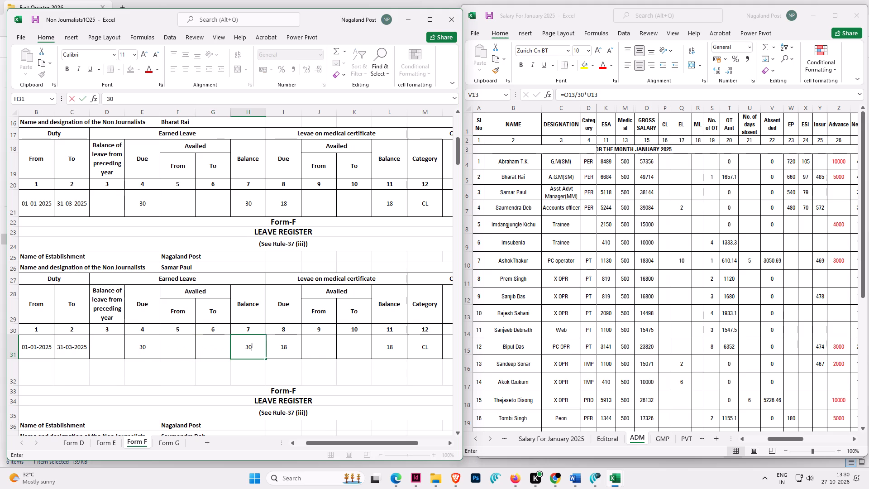
pyautogui.press('Return')
# In the fourth Form F register (row 42), set both the earned leave due and balance to 30.
pyautogui.scroll(-2, 156, 350)
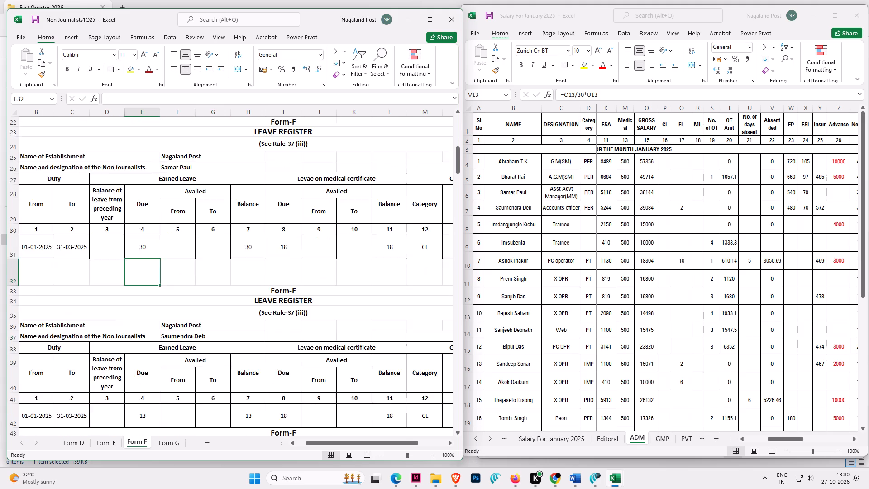
pyautogui.scroll(-2, 156, 352)
pyautogui.click(140, 351)
pyautogui.write('30')
pyautogui.press('Tab')
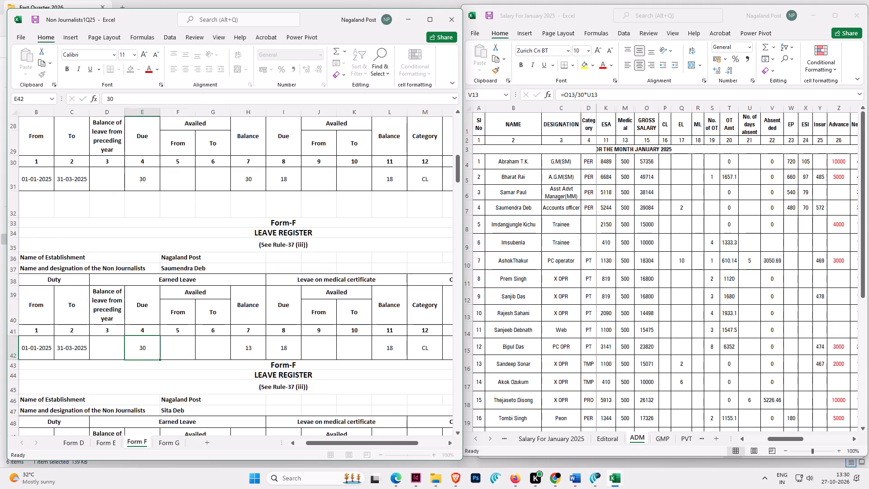
pyautogui.press('Tab')
pyautogui.press('Tab')
pyautogui.write('30')
pyautogui.press('Return')
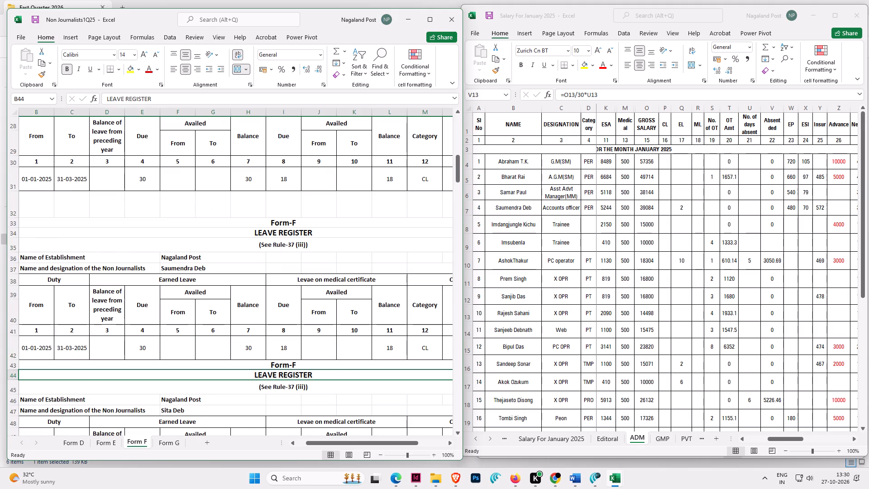
# In the seventh Form F register (row 73), set the earned leave due to 30.
pyautogui.scroll(-10, 140, 351)
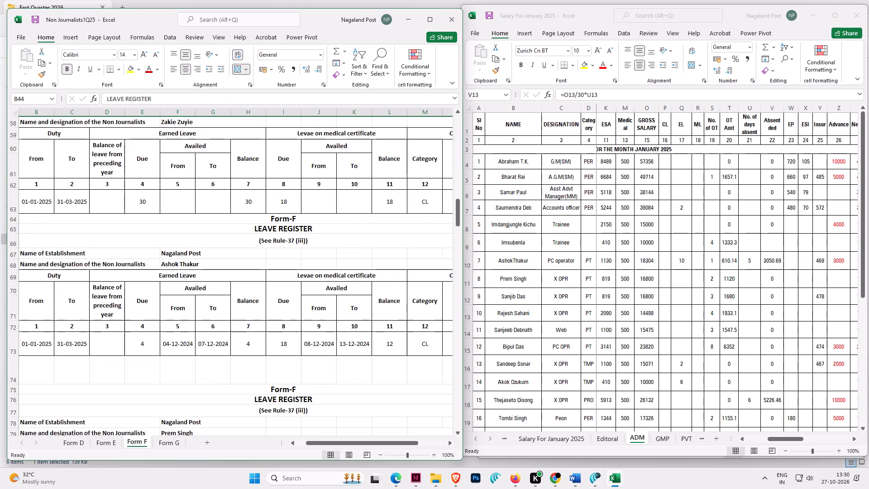
pyautogui.click(141, 348)
pyautogui.write('30')
pyautogui.press('Tab')
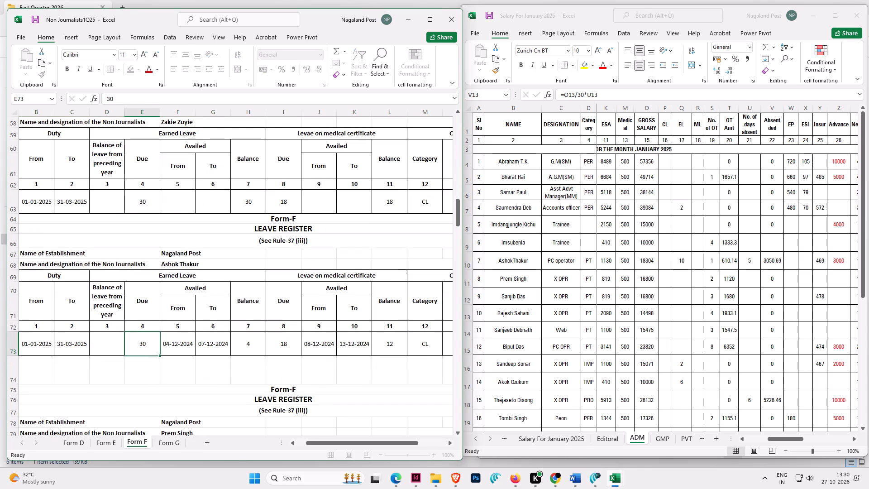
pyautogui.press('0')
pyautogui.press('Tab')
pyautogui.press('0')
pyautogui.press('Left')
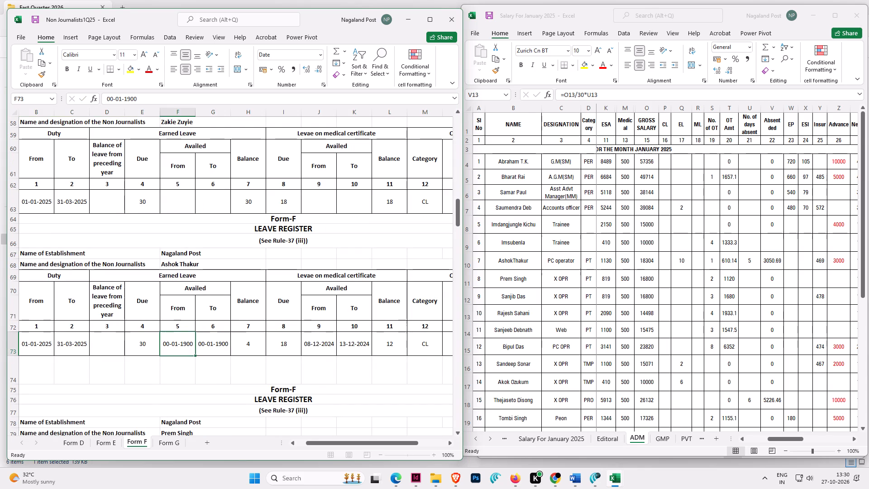
# Clear both earned leave availed dates in row 73 and set the earned leave balance to 30.
pyautogui.press('Delete')
pyautogui.press('Tab')
pyautogui.press('Delete')
pyautogui.press('Tab')
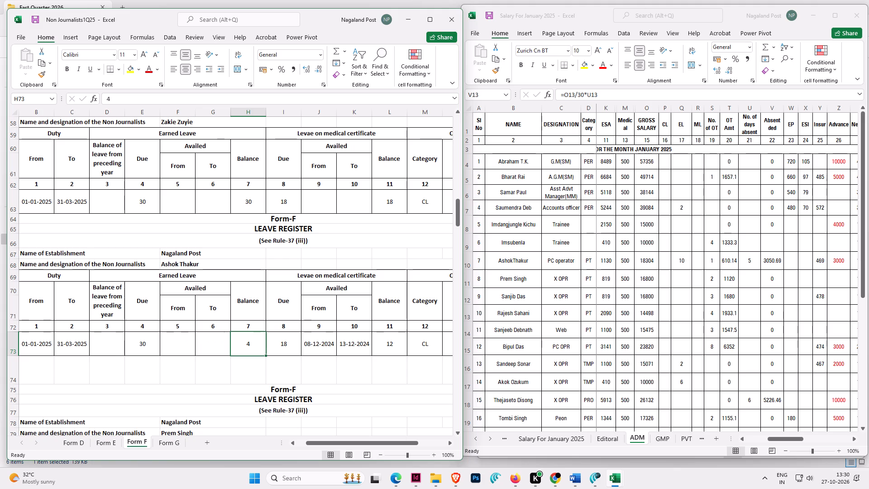
pyautogui.write('30')
# In row 73, clear the medical certificate leave availed dates and set its balance to 18.
pyautogui.press('Tab')
pyautogui.press('Tab')
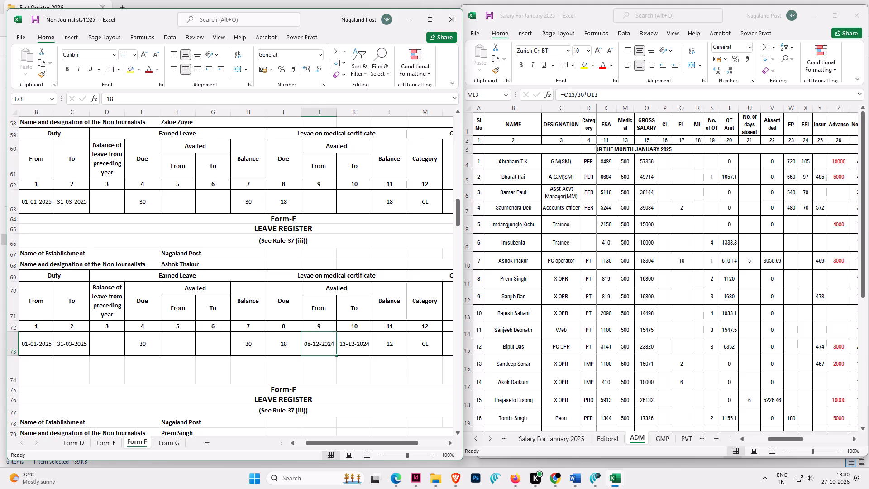
pyautogui.press('Delete')
pyautogui.press('Tab')
pyautogui.press('Delete')
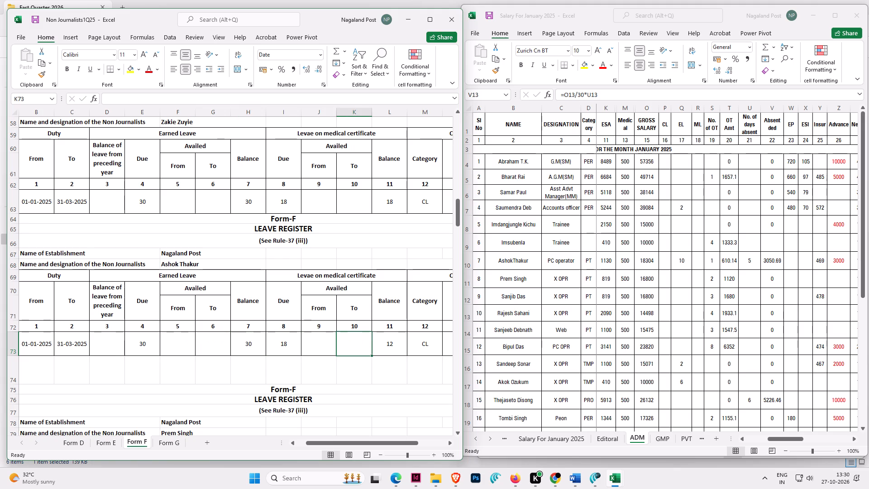
pyautogui.press('Tab')
pyautogui.write('18')
pyautogui.press('Return')
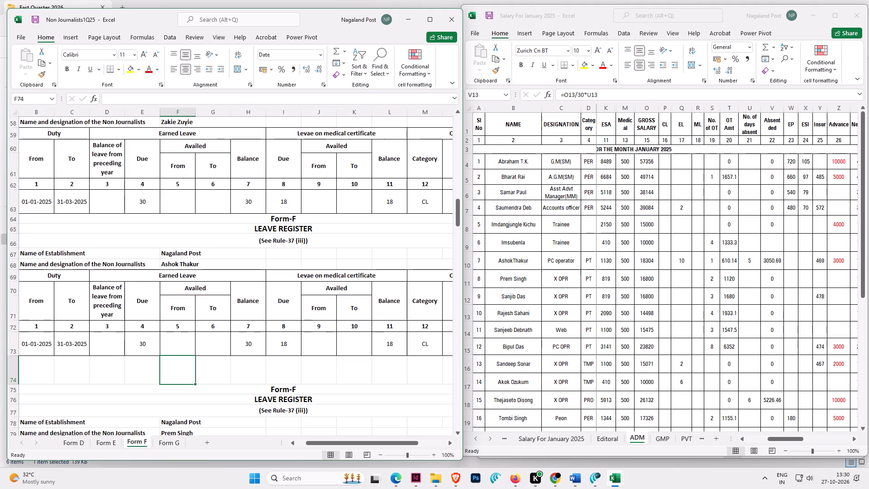
# In the eighth Form F register (row 84), set both the earned leave due and balance to 30.
pyautogui.scroll(20, 230, 310)
pyautogui.scroll(9, 230, 310)
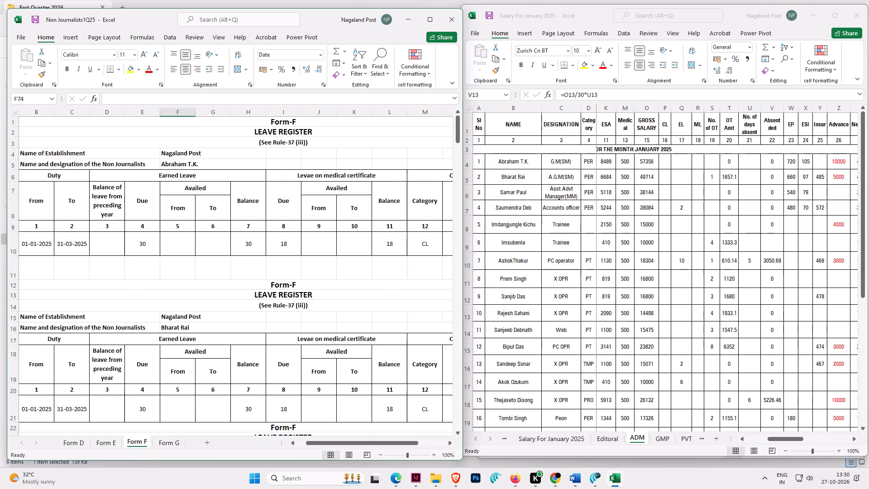
pyautogui.scroll(-19, 230, 308)
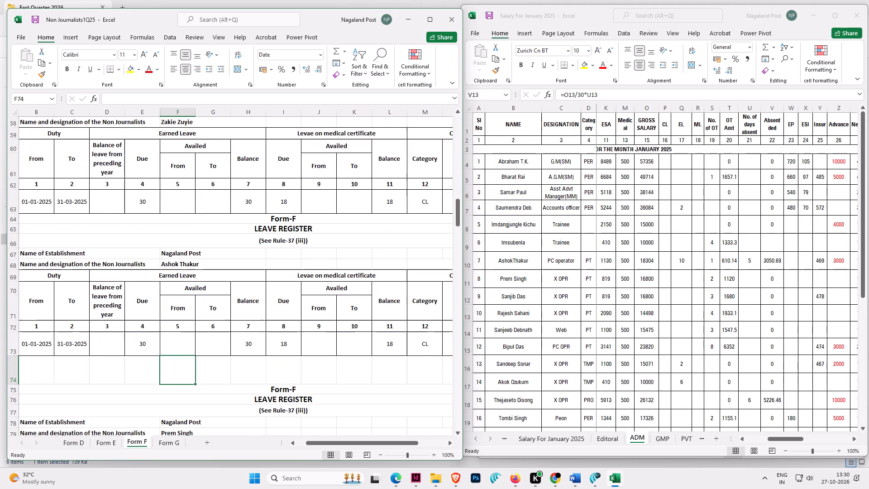
pyautogui.scroll(-2, 152, 336)
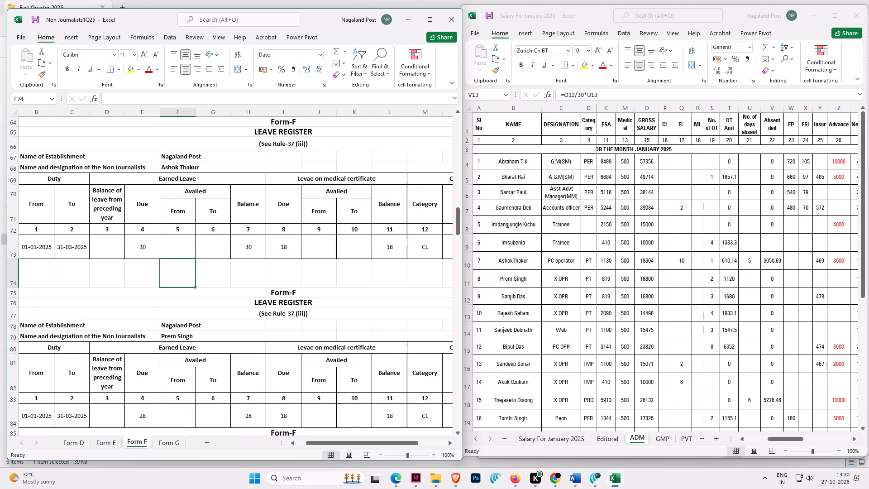
pyautogui.scroll(-2, 152, 336)
pyautogui.click(141, 347)
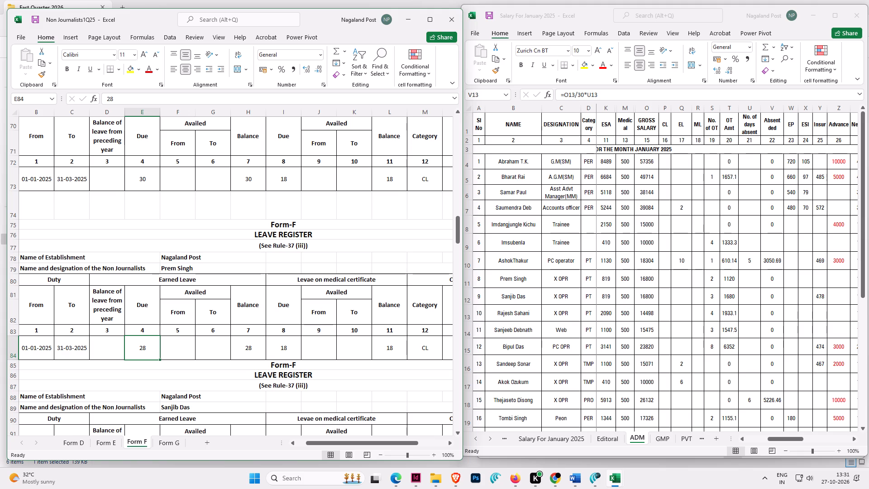
pyautogui.write('30')
pyautogui.press('Tab')
pyautogui.press('Tab')
pyautogui.press('Tab')
pyautogui.write('30')
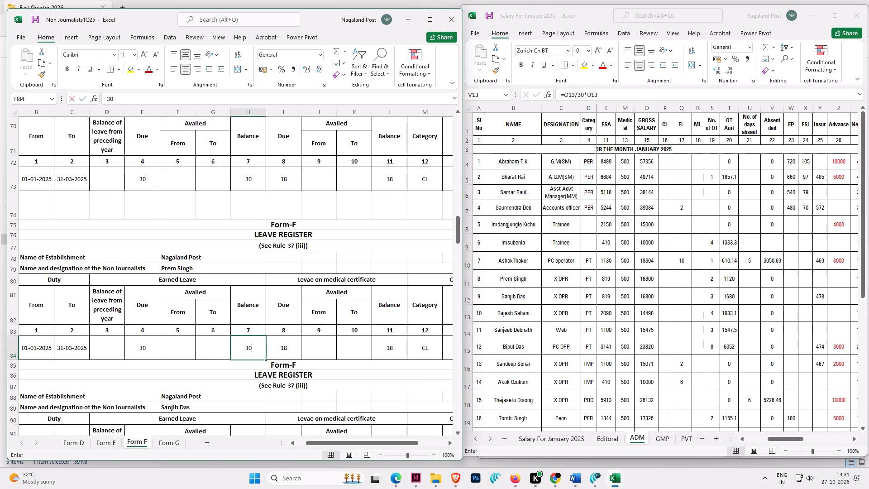
pyautogui.press('Return')
# In the ninth Form F register (row 94), set the earned leave due and balance to 30 and the medical certificate leave due to 18.
pyautogui.press('Return')
pyautogui.press('Return')
pyautogui.press('Return')
pyautogui.press('Return')
pyautogui.press('Return')
pyautogui.press('Return')
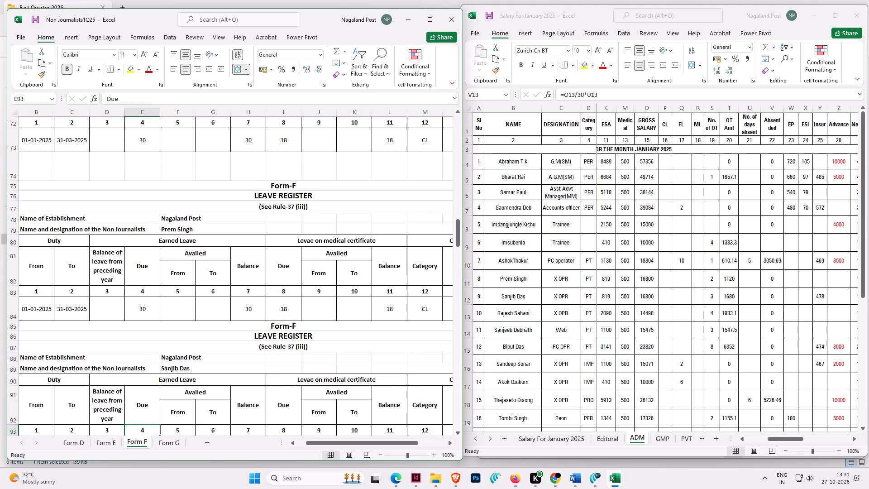
pyautogui.press('Return')
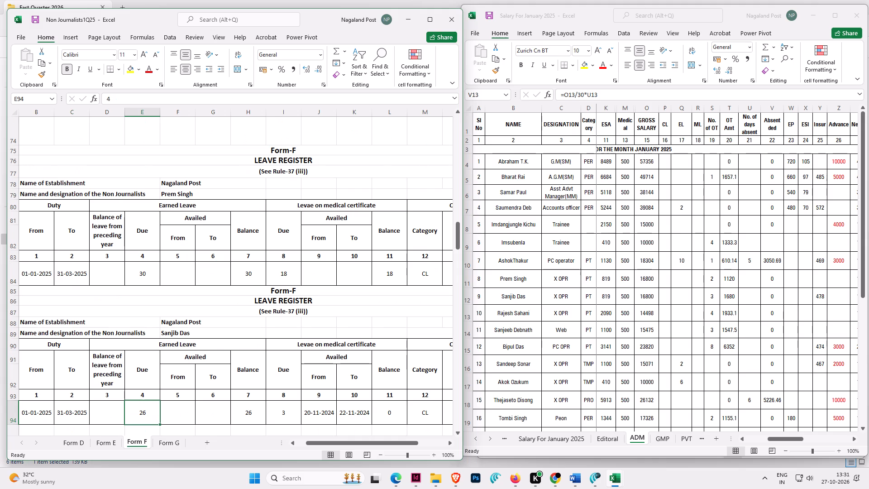
pyautogui.write('30')
pyautogui.press('Tab')
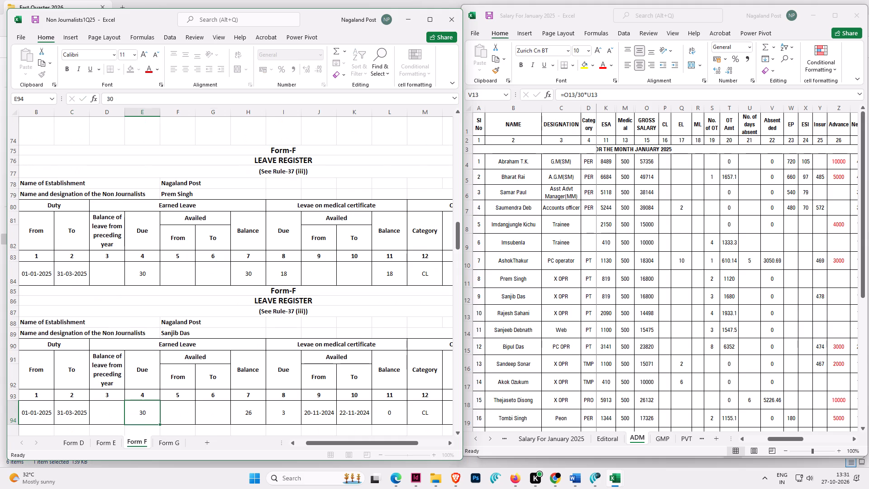
pyautogui.press('Tab')
pyautogui.press('Tab')
pyautogui.write('30')
pyautogui.press('Tab')
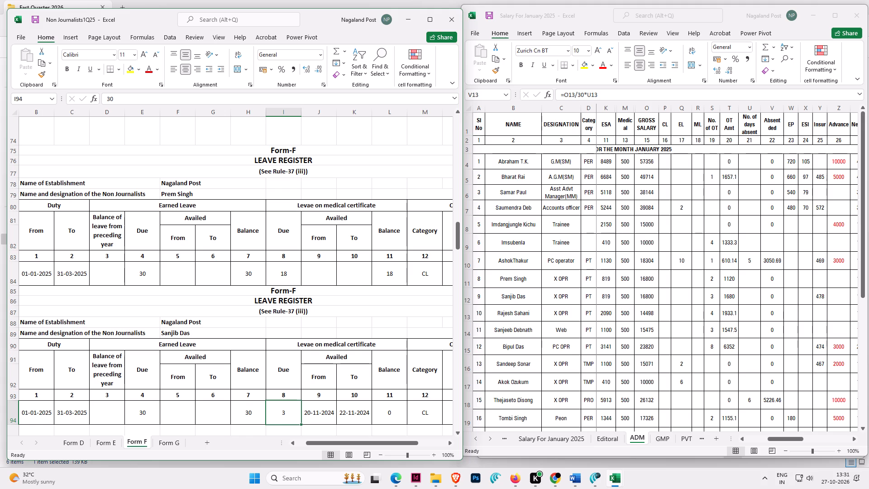
pyautogui.write('18')
pyautogui.press('Tab')
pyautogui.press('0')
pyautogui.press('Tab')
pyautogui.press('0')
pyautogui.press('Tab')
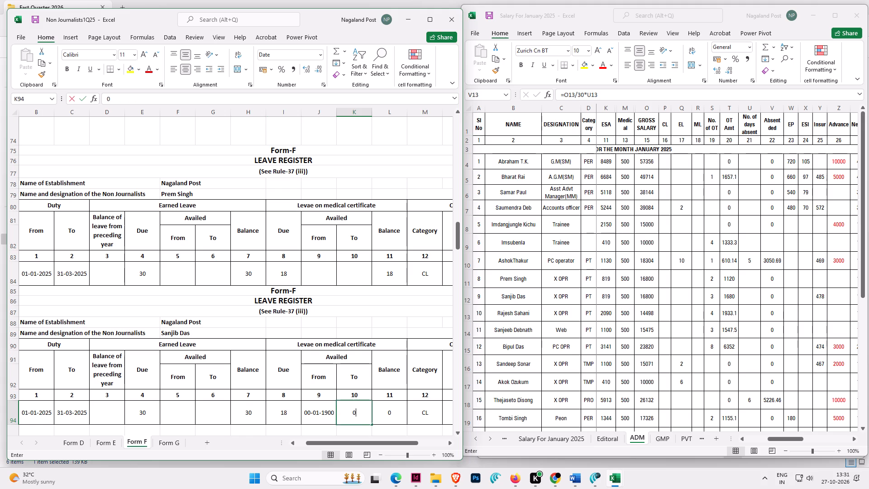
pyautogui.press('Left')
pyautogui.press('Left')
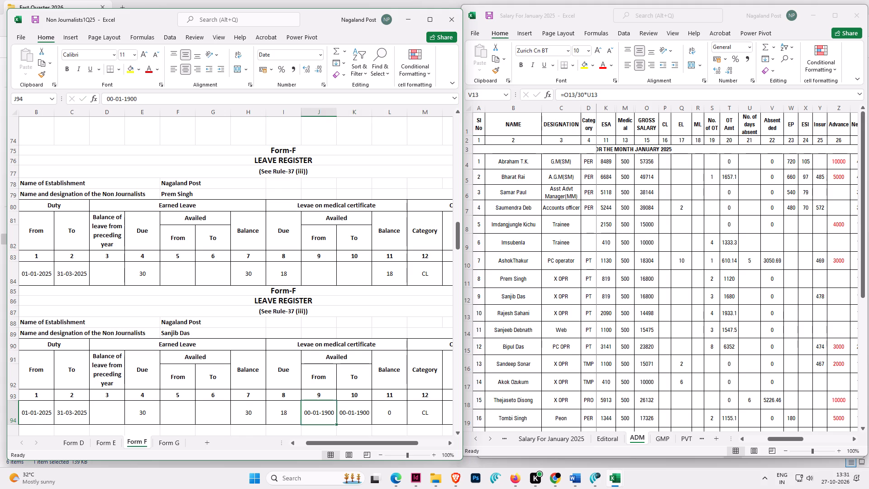
# Clear the medical certificate leave availed From and To dates in row 94.
pyautogui.press('Delete')
pyautogui.press('Tab')
pyautogui.press('Delete')
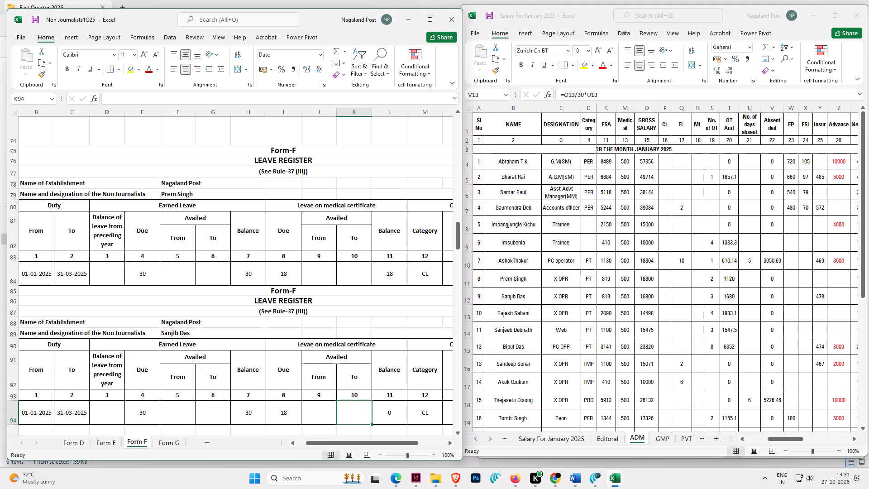
# In the tenth Form F register (row 105), set both the earned leave due and balance to 30.
pyautogui.scroll(-5, 141, 347)
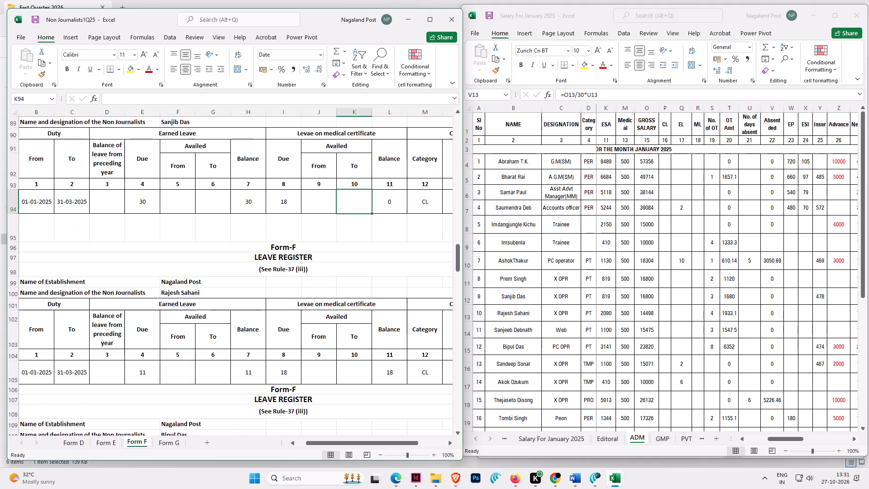
pyautogui.click(147, 376)
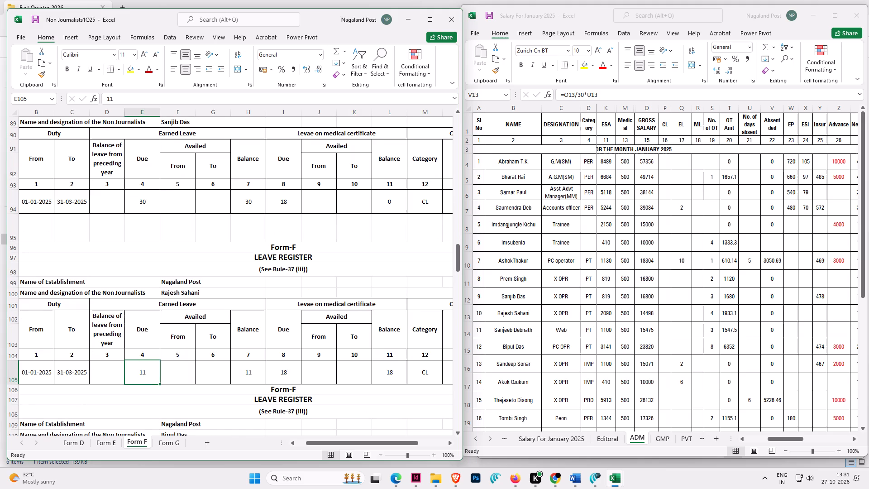
pyautogui.write('30')
pyautogui.press('Tab')
pyautogui.press('Tab')
pyautogui.press('Tab')
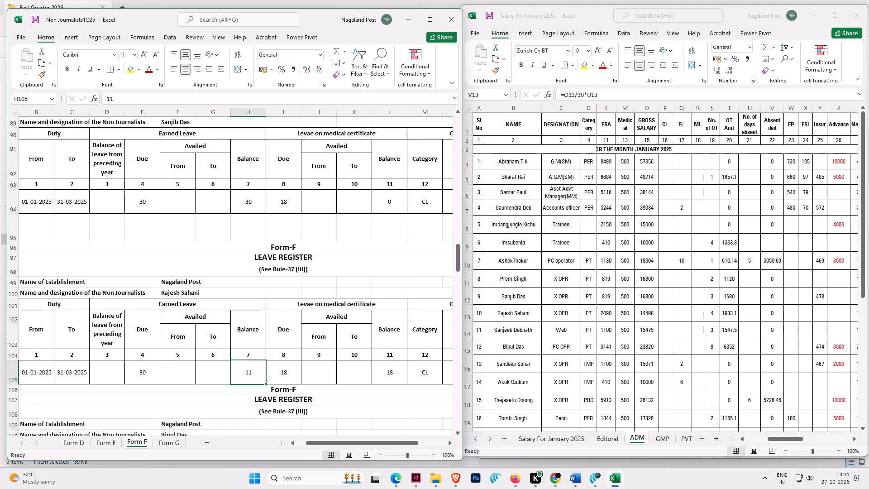
pyautogui.write('30')
pyautogui.press('Tab')
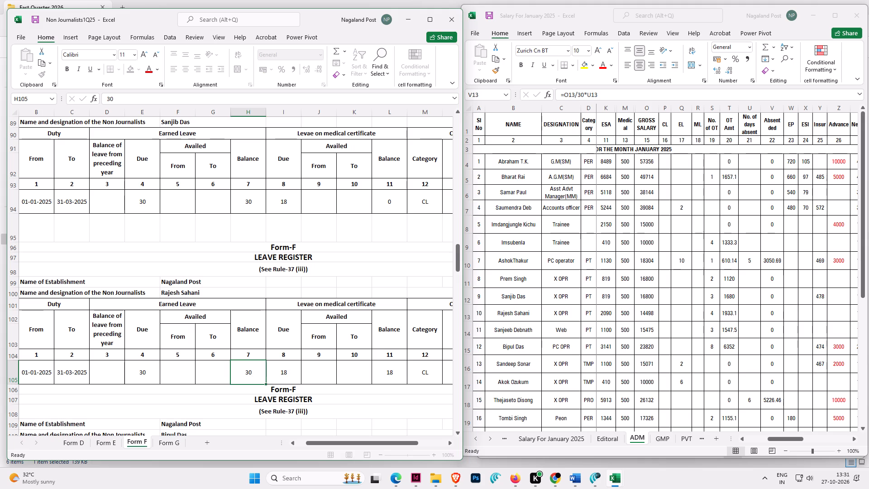
pyautogui.press('Tab')
pyautogui.press('Return')
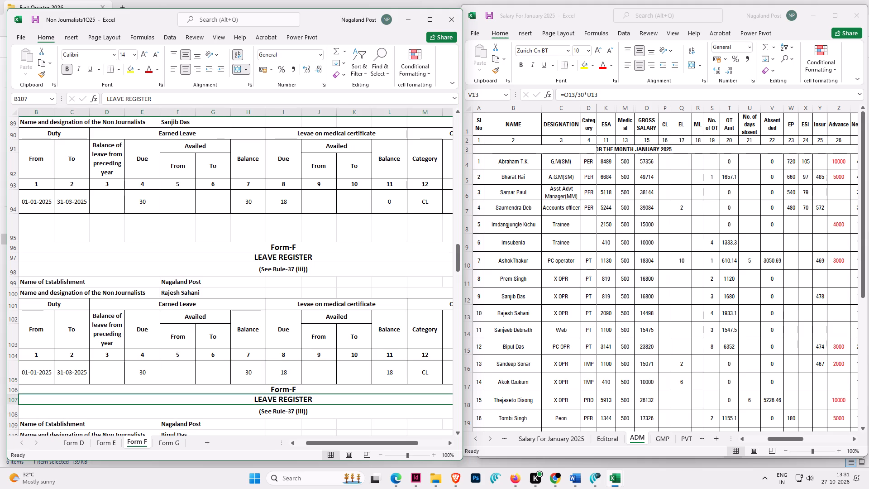
# In the eleventh Form F register (row 115), set the earned leave due and balance to 30 and clear the availed From and To dates.
pyautogui.scroll(-4, 147, 376)
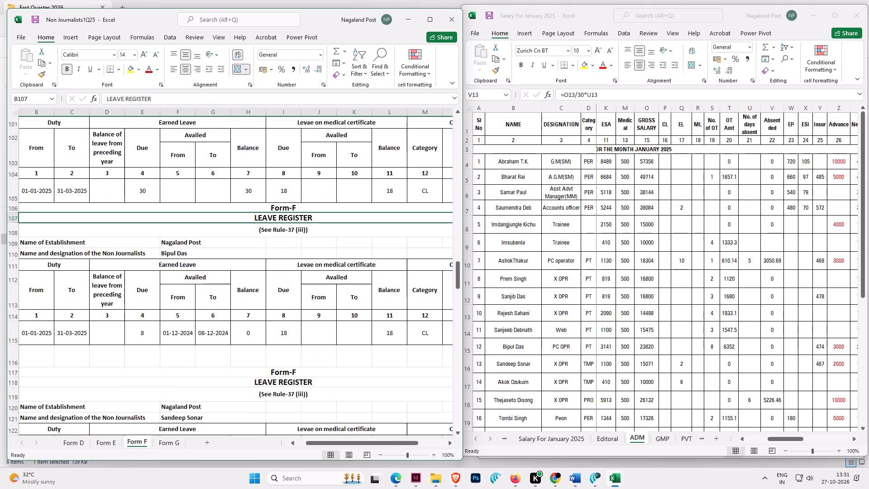
pyautogui.click(141, 329)
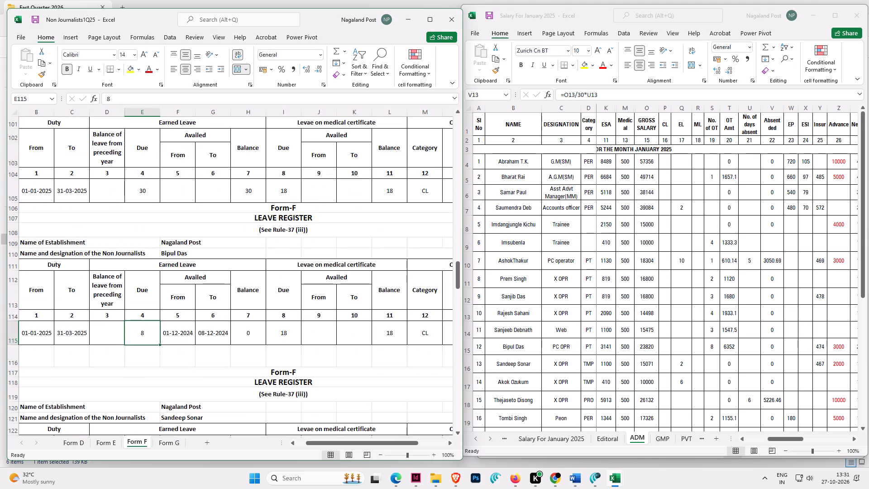
pyautogui.write('30')
pyautogui.press('Tab')
pyautogui.press('Delete')
pyautogui.press('Tab')
pyautogui.press('Delete')
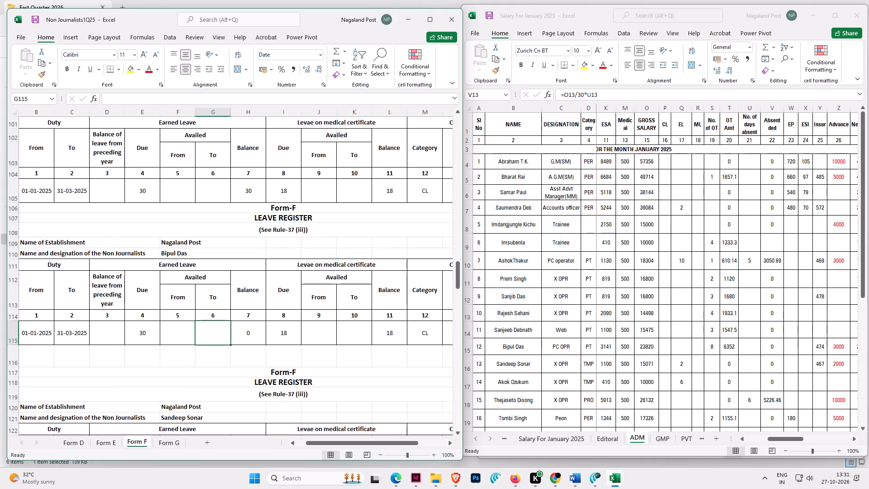
pyautogui.press('Tab')
pyautogui.press('Tab')
pyautogui.press('Left')
pyautogui.write('30')
pyautogui.press('Tab')
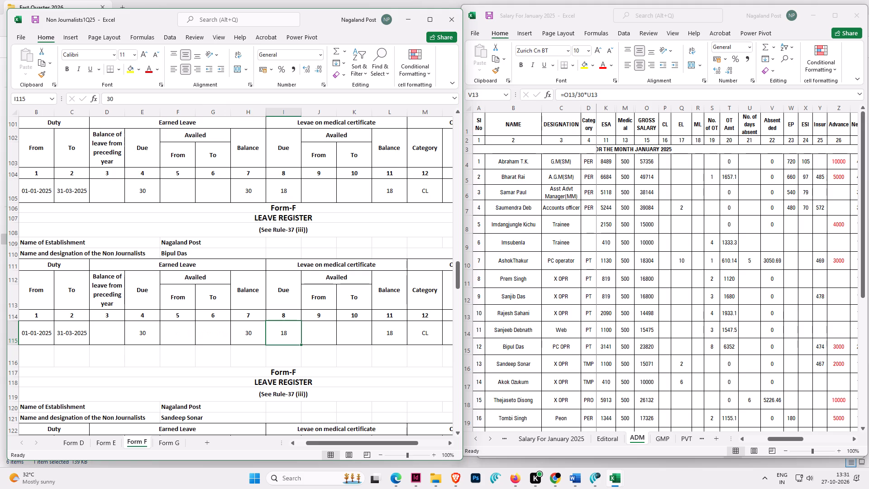
# In the twelfth Form F register (row 126), set both the earned leave due and balance to 30.
pyautogui.scroll(-2, 207, 310)
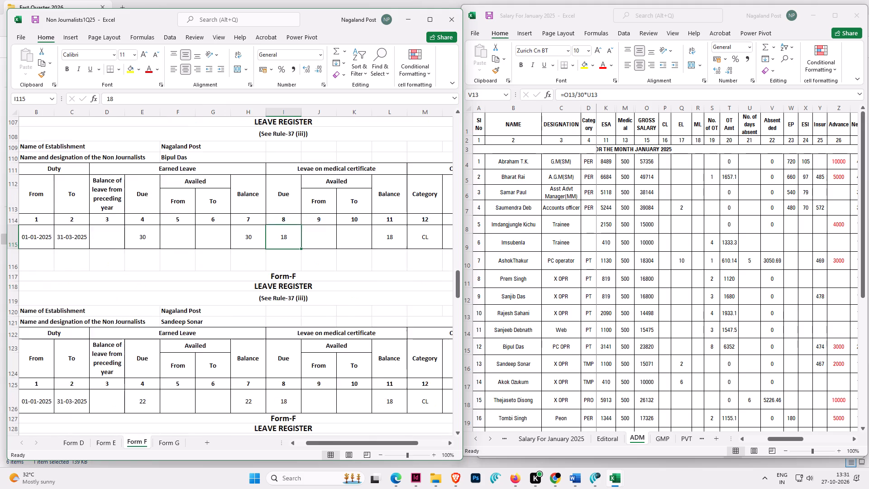
pyautogui.scroll(-1, 207, 310)
pyautogui.click(138, 373)
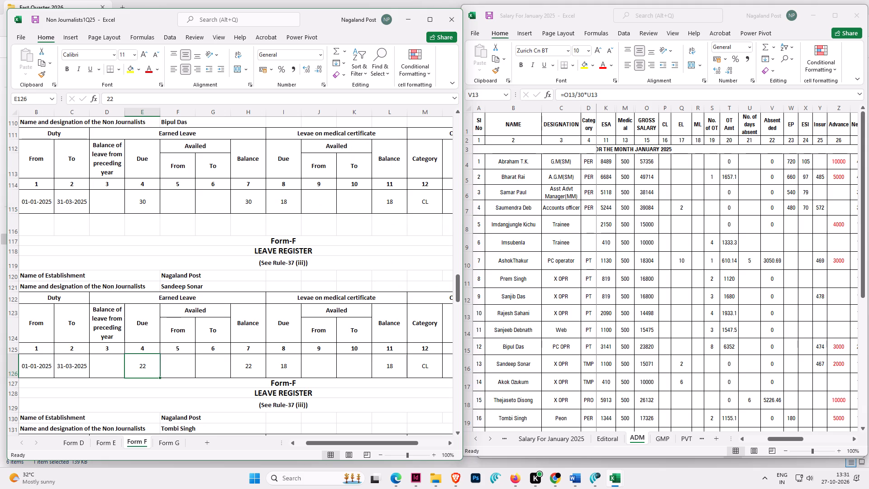
pyautogui.write('30')
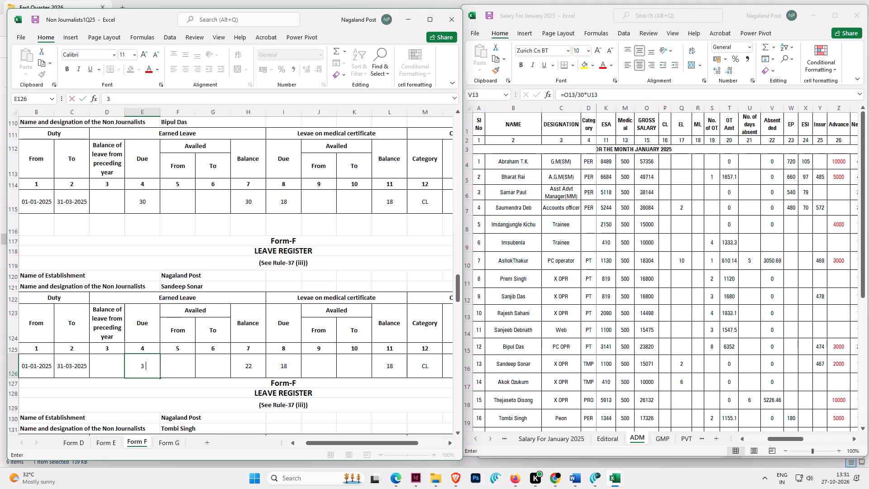
pyautogui.press('Tab')
pyautogui.press('Tab')
pyautogui.press('Tab')
pyautogui.write('30')
pyautogui.press('Return')
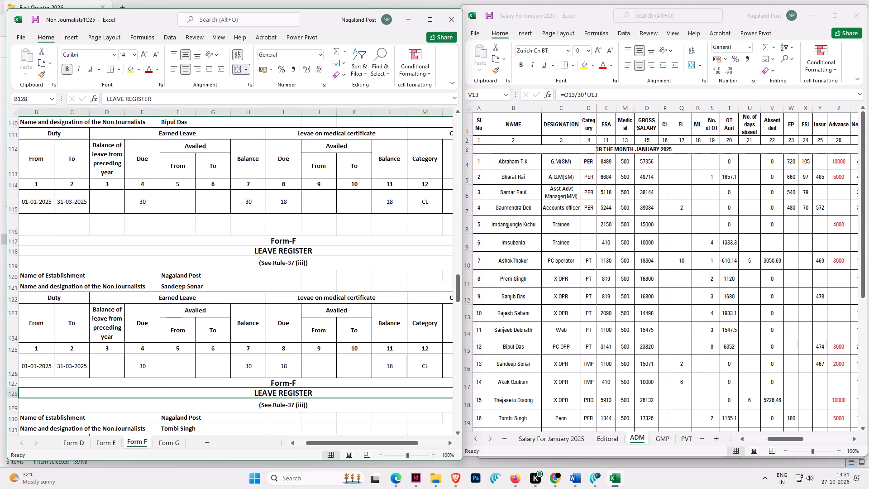
# In the thirteenth Form F register (row 136), set the earned leave due and balance to 30 and clear the availed From and To dates.
pyautogui.scroll(-4, 138, 373)
pyautogui.click(146, 335)
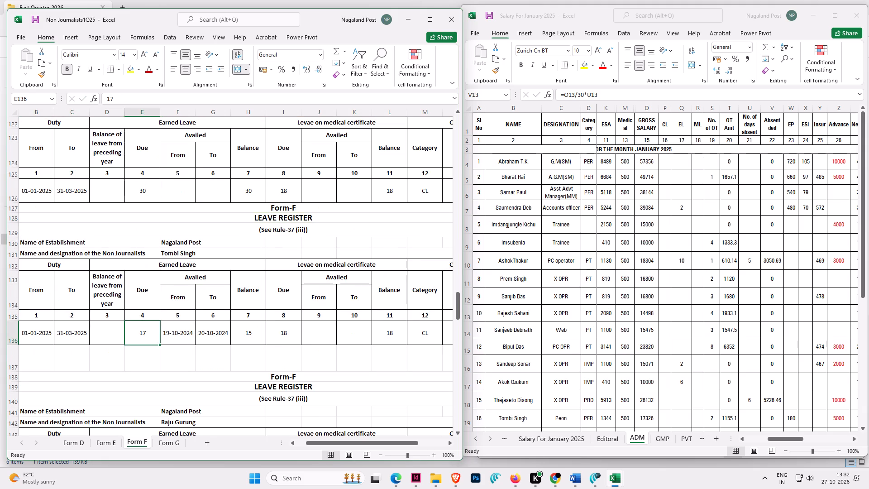
pyautogui.write('30')
pyautogui.press('Tab')
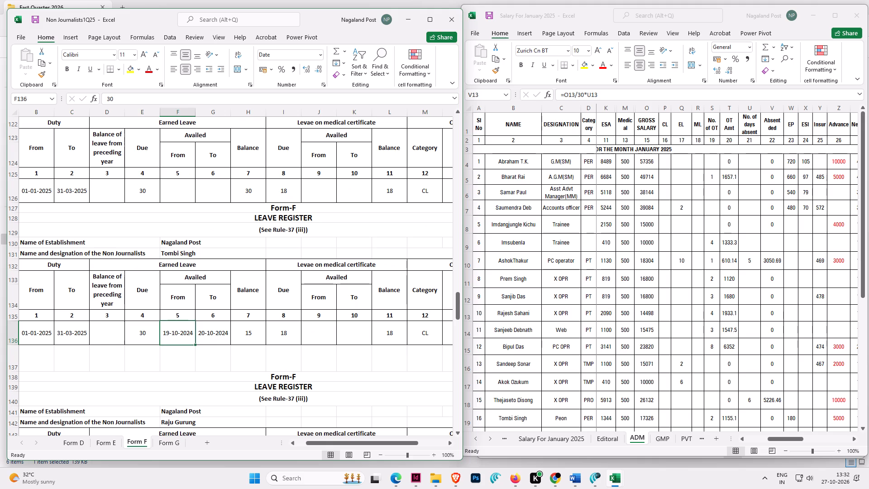
pyautogui.press('Delete')
pyautogui.press('Tab')
pyautogui.press('Delete')
pyautogui.press('Tab')
pyautogui.write('30')
pyautogui.press('Return')
# In the fourteenth Form F register (row 147), set both the earned leave due and balance to 30.
pyautogui.scroll(-4, 144, 333)
pyautogui.click(139, 330)
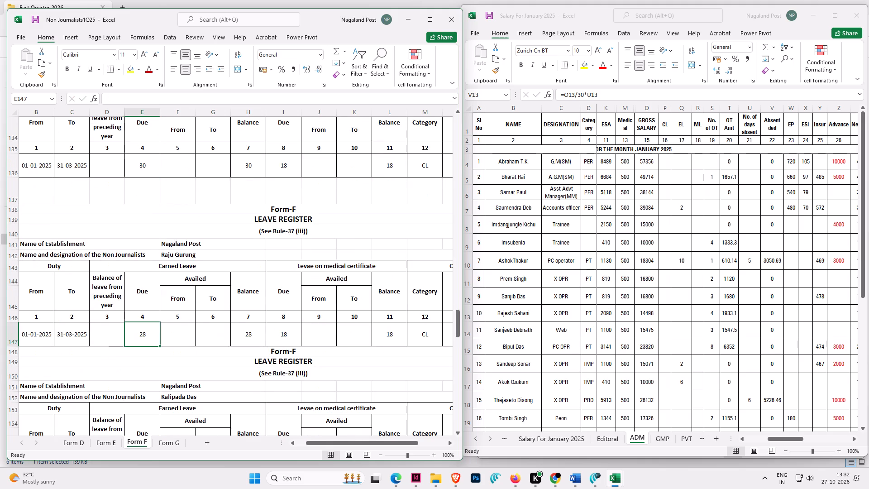
pyautogui.write('30')
pyautogui.press('Tab')
pyautogui.press('Tab')
pyautogui.press('Tab')
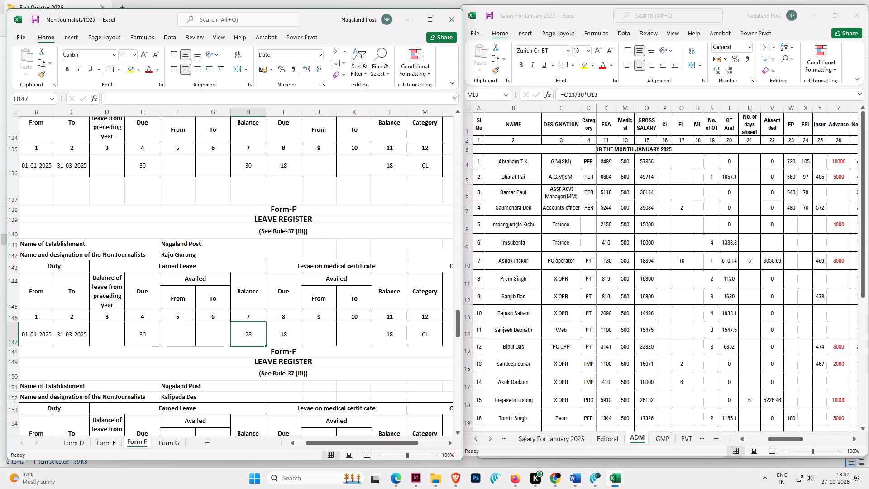
pyautogui.write('30')
pyautogui.press('Return')
# In the fifteenth Form F register (row 157), set the earned leave due to 30 and clear the earned leave availed dates.
pyautogui.scroll(-4, 139, 330)
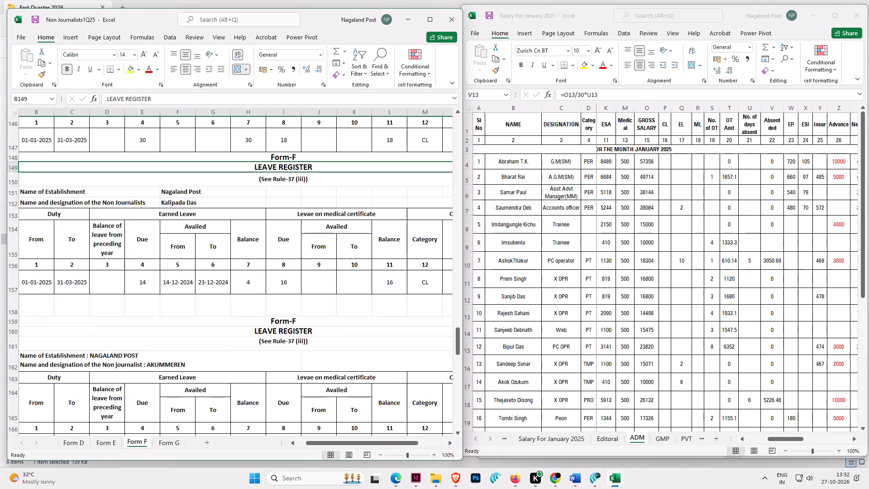
pyautogui.click(148, 288)
pyautogui.write('30')
pyautogui.press('Tab')
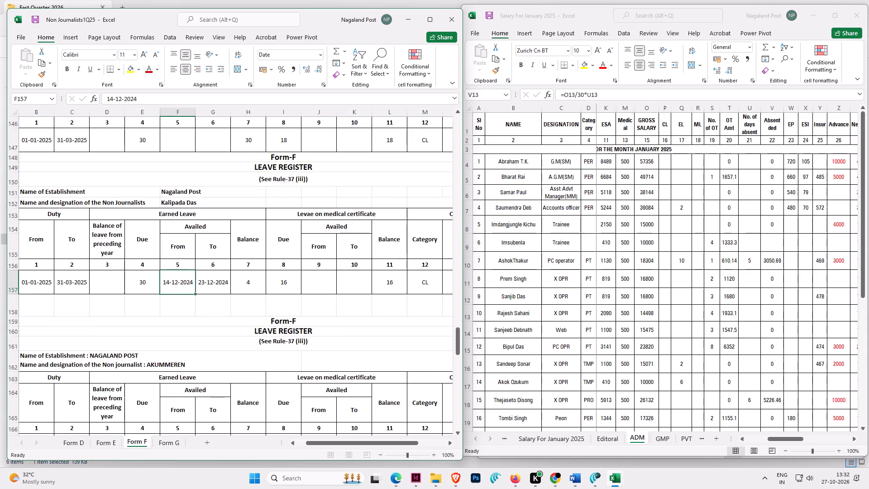
pyautogui.press('Delete')
pyautogui.press('Tab')
pyautogui.press('Delete')
# Set row 157's earned leave balance to 30 and its medical certificate leave due to 18.
pyautogui.press('Tab')
pyautogui.press('0')
pyautogui.press('Tab')
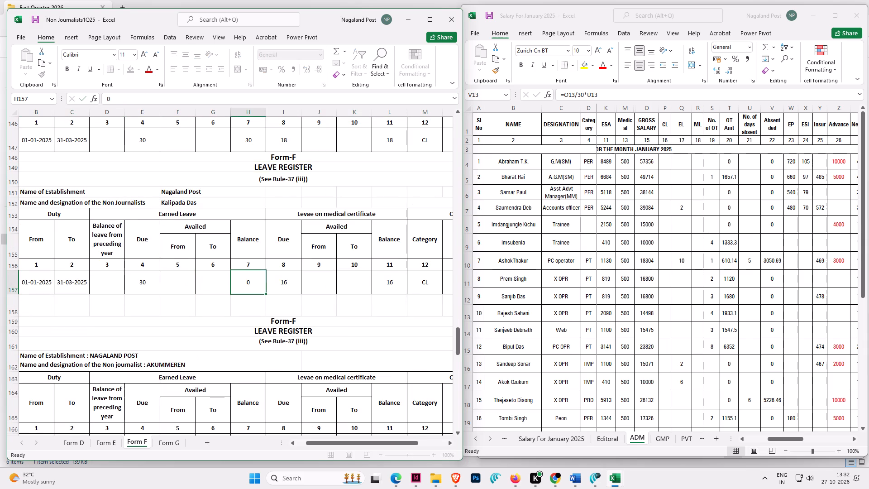
pyautogui.press('Return')
pyautogui.press('Up')
pyautogui.press('Tab')
pyautogui.press('Tab')
pyautogui.press('Tab')
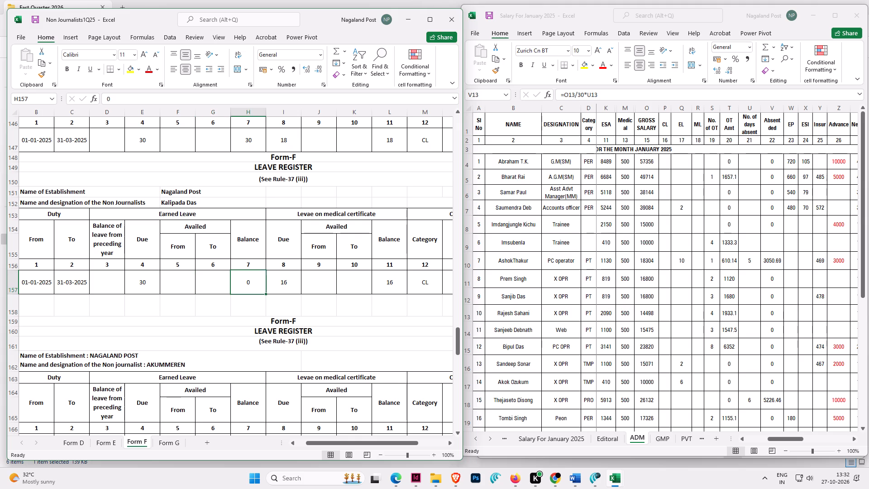
pyautogui.write('30')
pyautogui.press('Tab')
pyautogui.write('18')
pyautogui.press('Return')
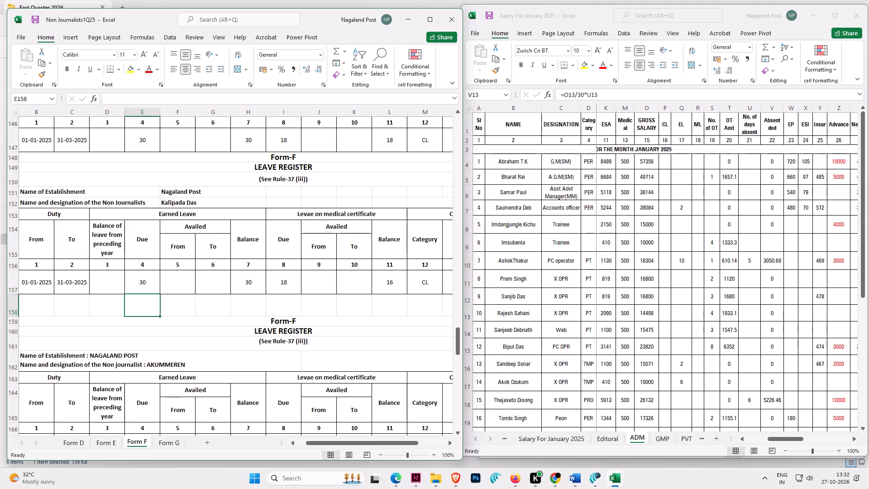
# In the Form F register at row 196, clear the earned leave availed From and To dates and set the balance to 30.
pyautogui.scroll(-2, 148, 288)
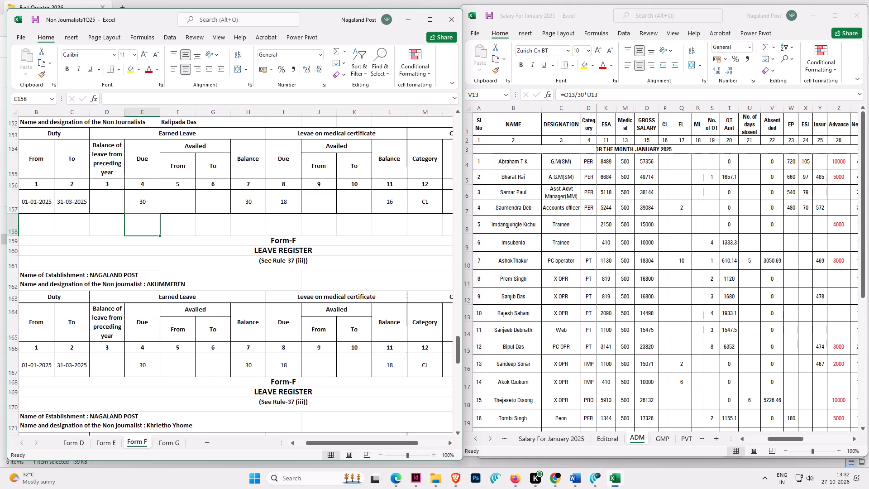
pyautogui.scroll(-3, 157, 324)
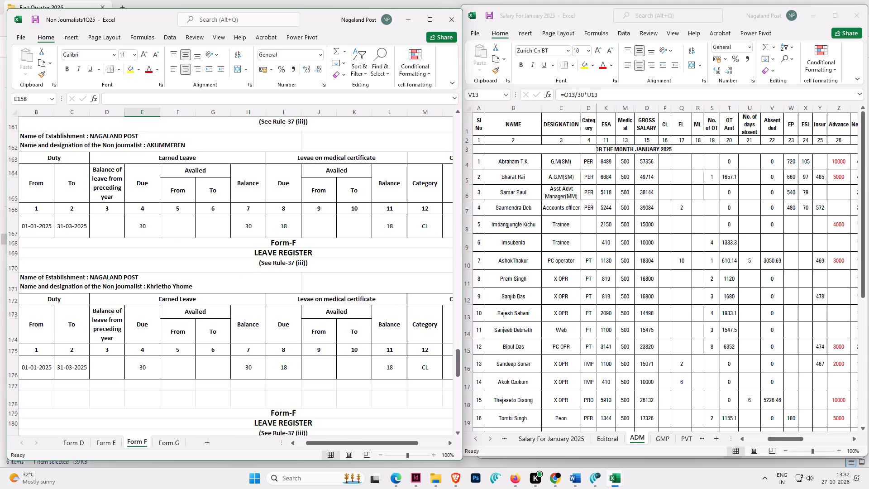
pyautogui.scroll(-4, 196, 348)
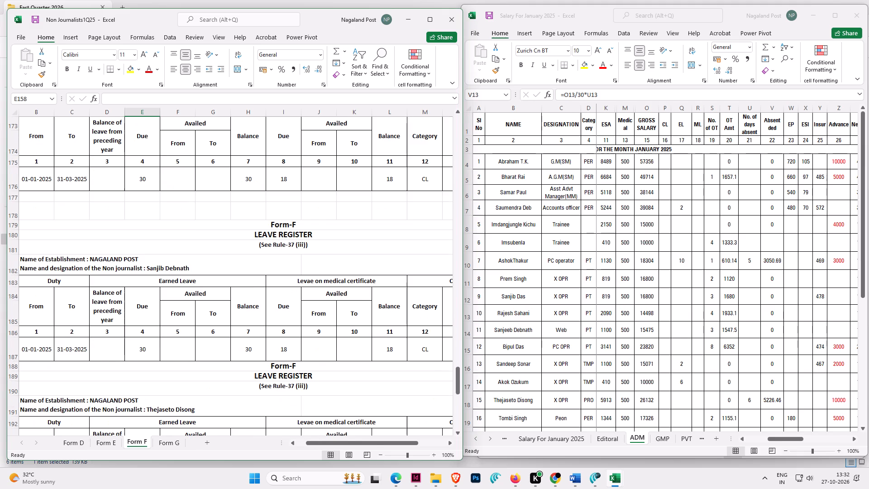
pyautogui.scroll(-2, 196, 348)
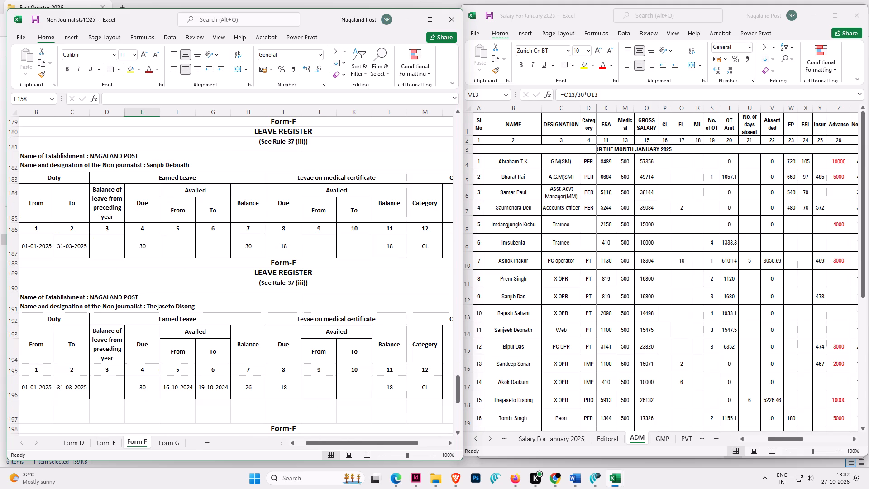
pyautogui.click(171, 384)
pyautogui.press('Delete')
pyautogui.press('Tab')
pyautogui.press('Delete')
pyautogui.press('Tab')
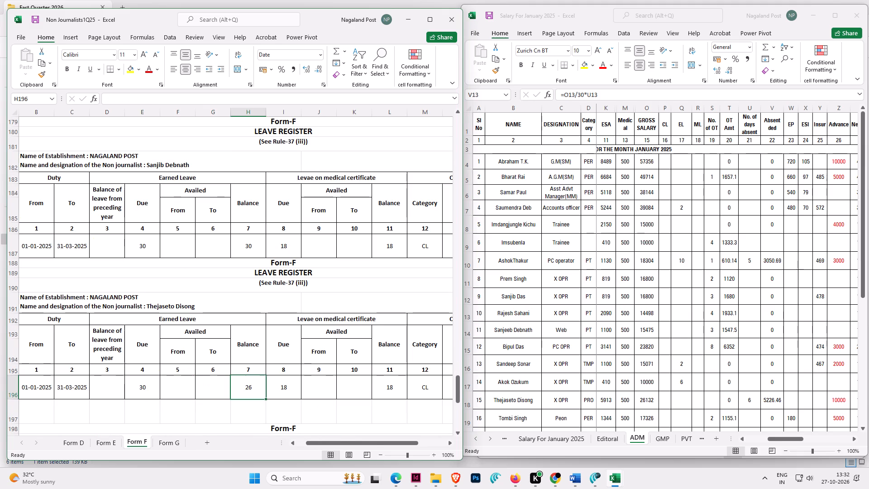
pyautogui.write('30')
pyautogui.press('Return')
# In the Form F register at row 206, set both the earned leave due and balance to 30.
pyautogui.scroll(-3, 254, 359)
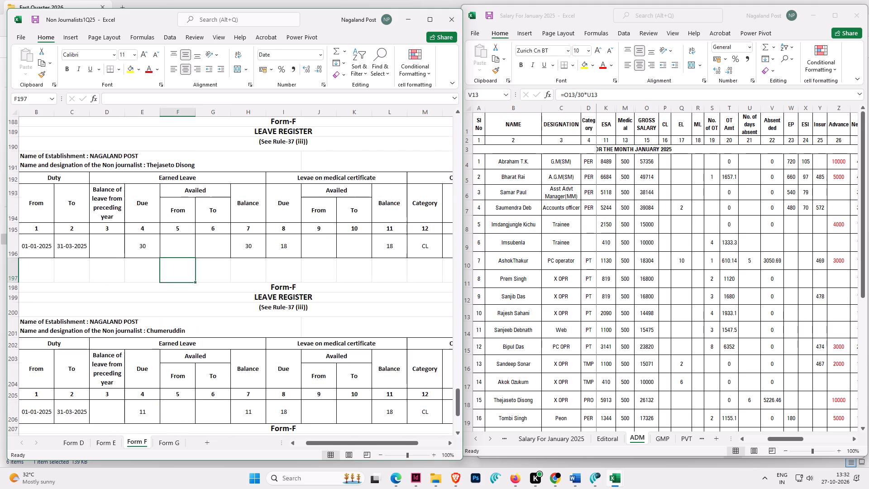
pyautogui.scroll(-2, 254, 359)
pyautogui.click(150, 335)
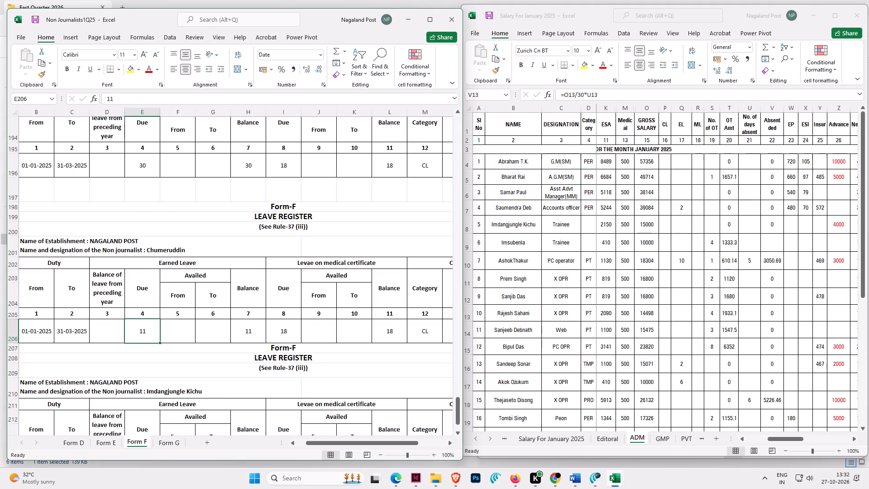
pyautogui.write('30')
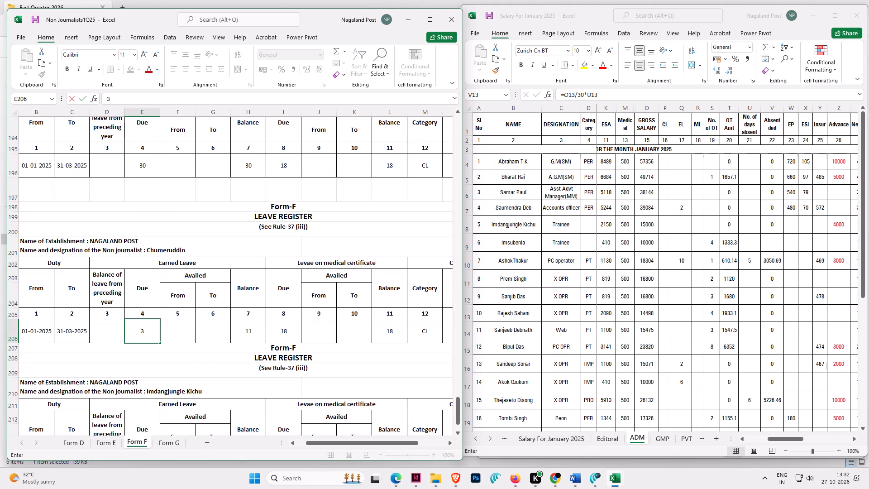
pyautogui.press('Tab')
pyautogui.press('Tab')
pyautogui.press('Tab')
pyautogui.write('30')
pyautogui.press('Return')
# In the last Form F register (row 215), set both the earned leave due and balance to 30.
pyautogui.scroll(-1, 150, 335)
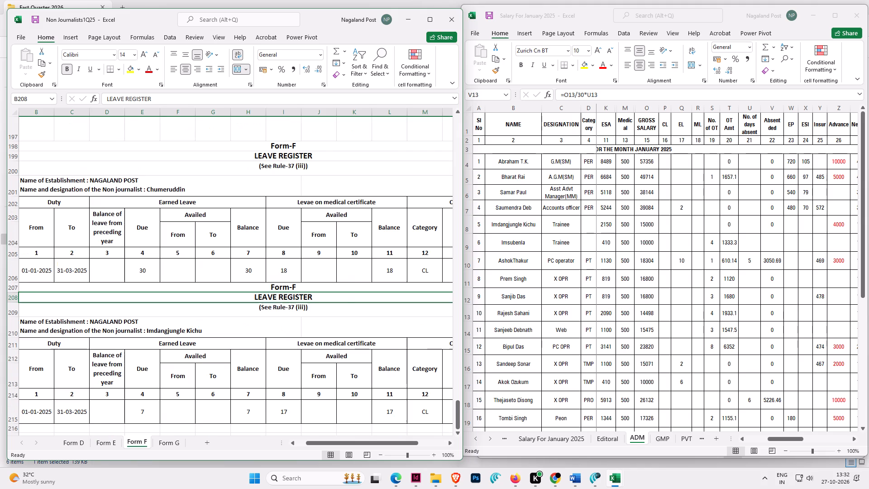
pyautogui.scroll(-1, 150, 335)
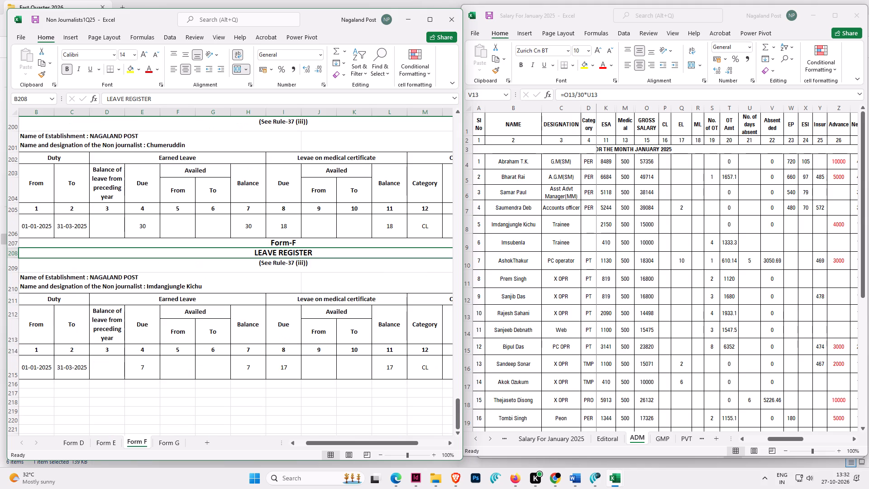
pyautogui.click(142, 369)
pyautogui.write('30')
pyautogui.press('Tab')
pyautogui.press('Tab')
pyautogui.press('Tab')
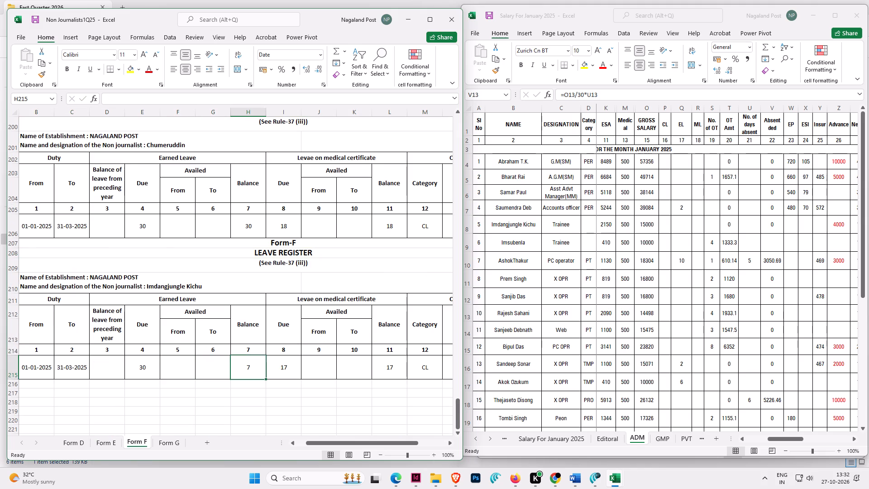
pyautogui.write('30')
pyautogui.press('Return')
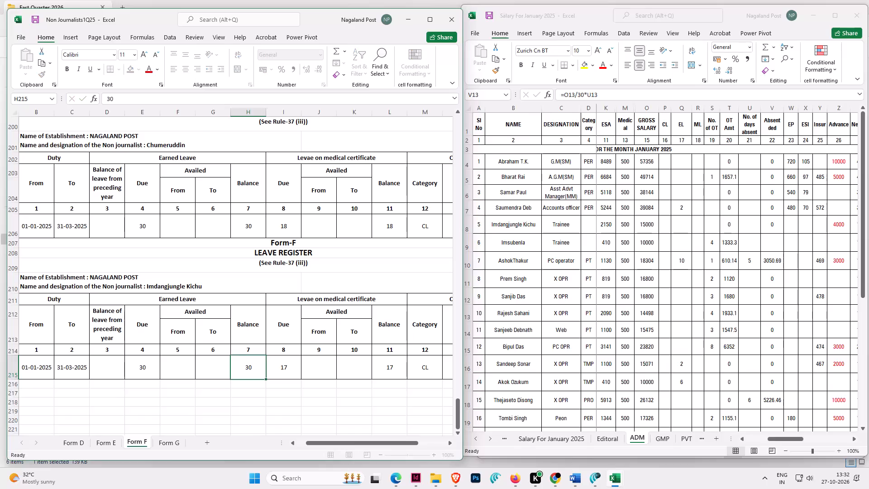
pyautogui.scroll(-4, 275, 326)
pyautogui.scroll(4, 275, 326)
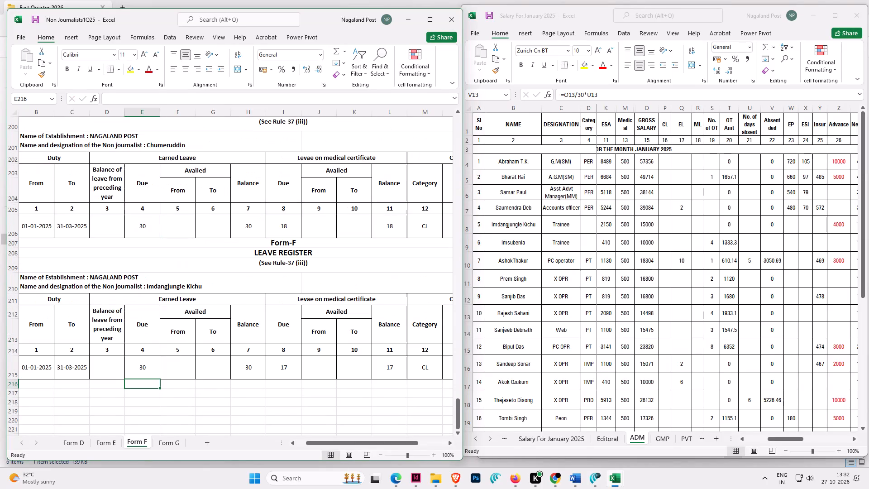
# Switch to the Salary For January 2025 workbook and save it.
pyautogui.click(557, 389)
pyautogui.hotkey('ctrl', 's')
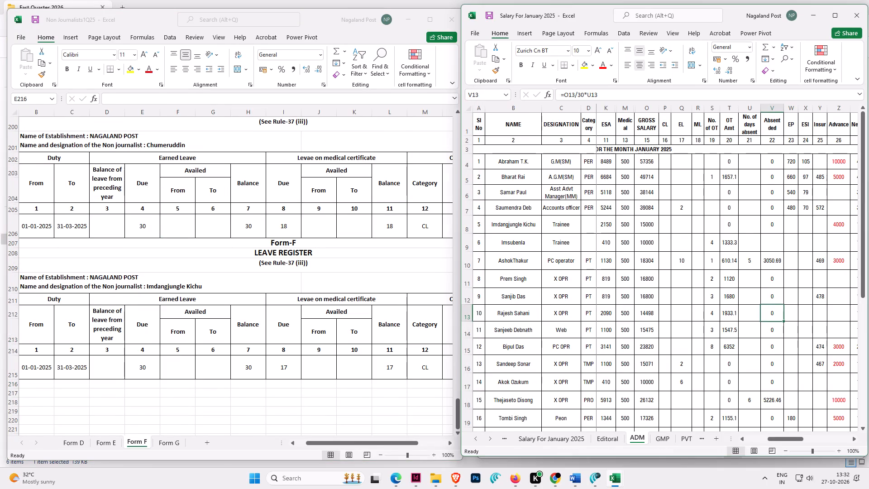
# Switch to the Non Journalists1Q25 workbook and return to the earned leave availed columns of the first Form F register.
pyautogui.click(281, 358)
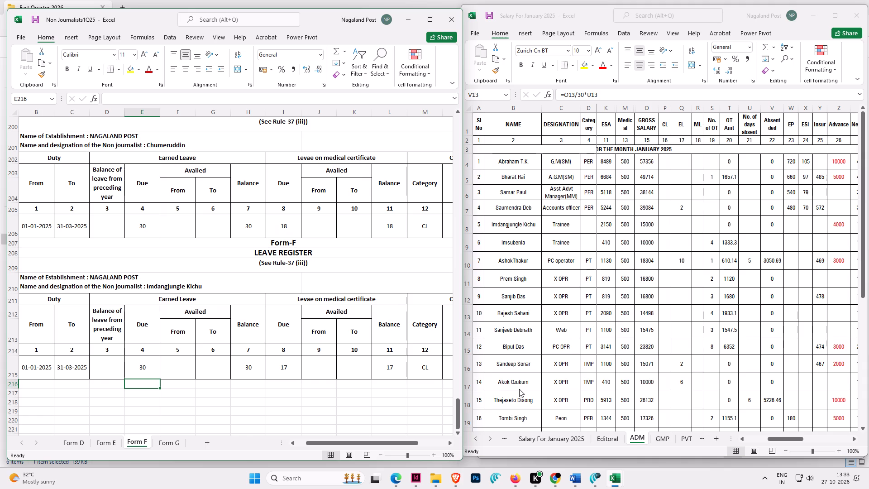
pyautogui.click(355, 349)
pyautogui.scroll(17, 355, 349)
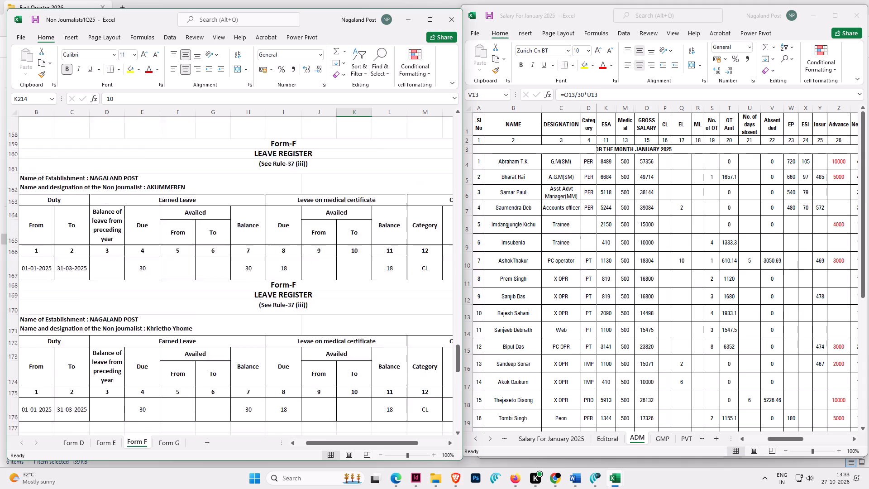
pyautogui.scroll(20, 343, 342)
pyautogui.scroll(20, 343, 342)
pyautogui.scroll(7, 343, 342)
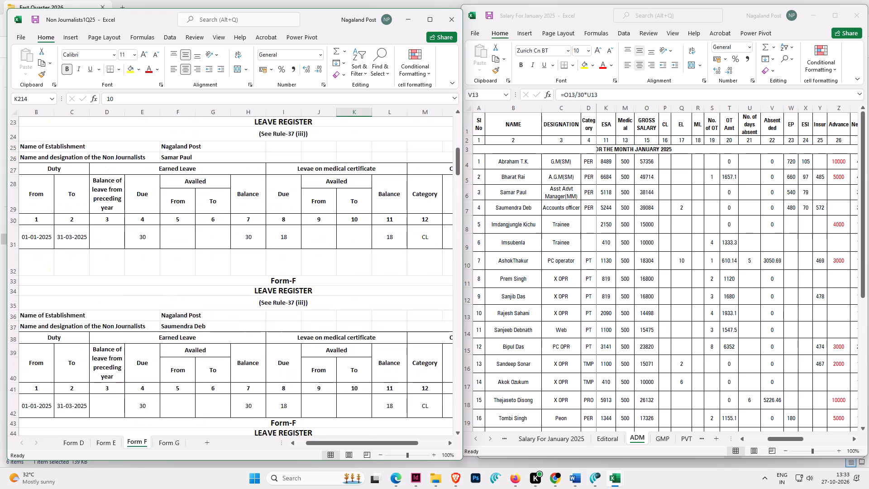
pyautogui.scroll(14, 343, 342)
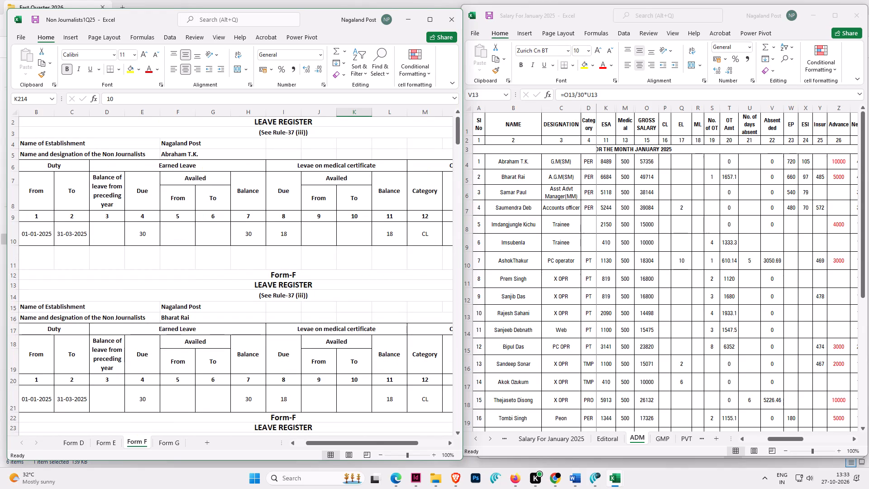
pyautogui.click(174, 225)
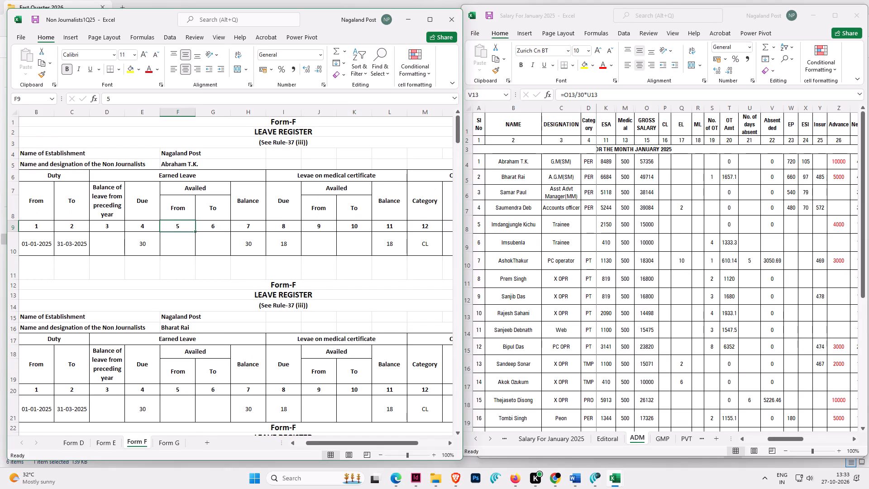
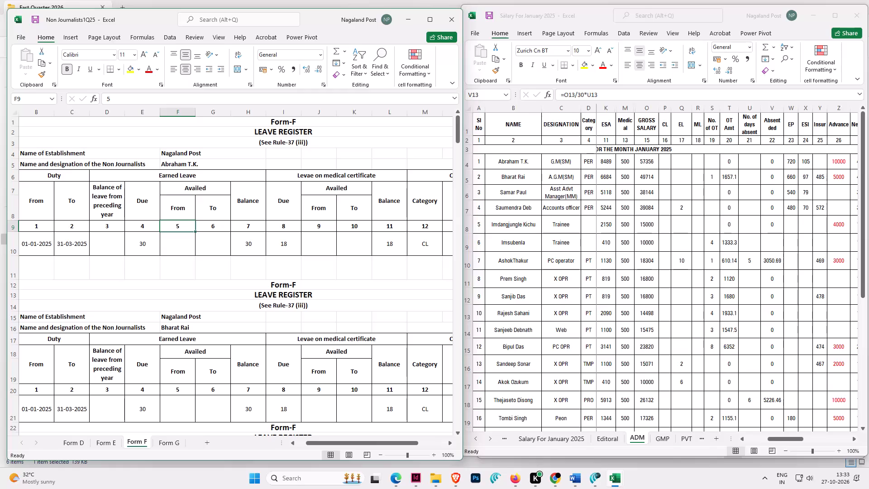
# Review the first several Form F leave registers, checking their earned leave and medical leave entries against the January 2025 salary sheet.
pyautogui.click(211, 253)
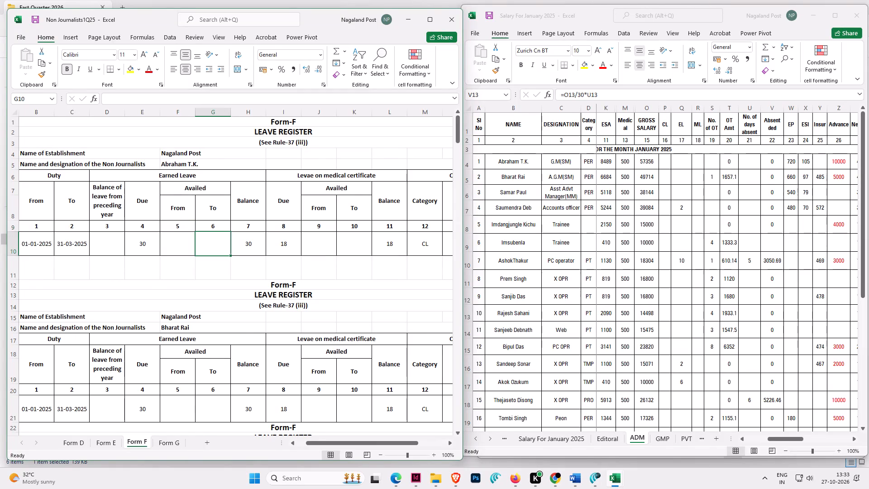
pyautogui.scroll(-11, 282, 288)
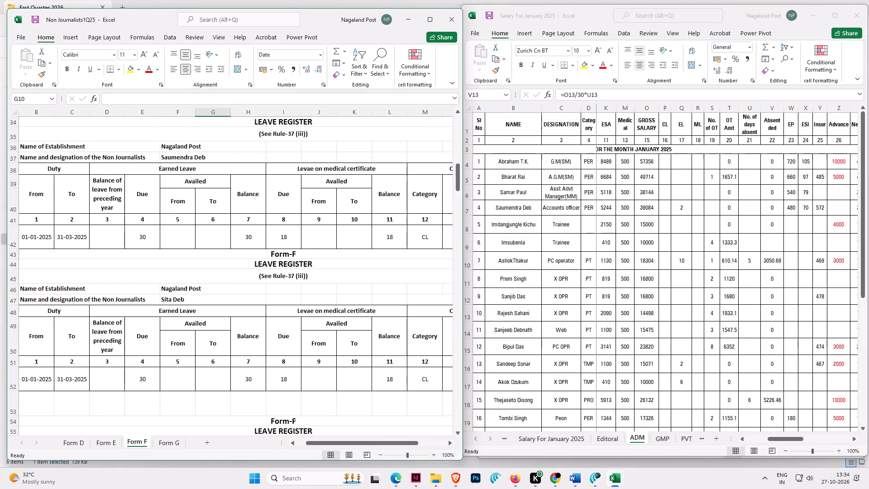
pyautogui.click(337, 285)
pyautogui.scroll(-2, 365, 291)
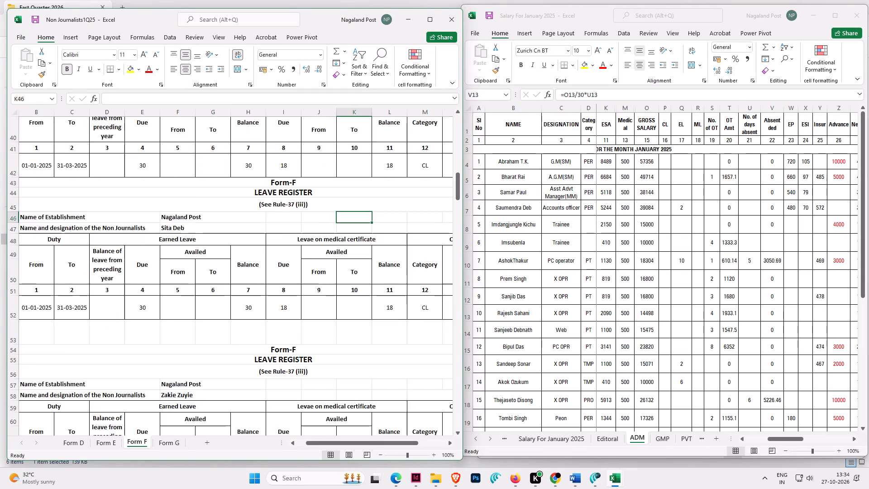
pyautogui.scroll(-3, 365, 291)
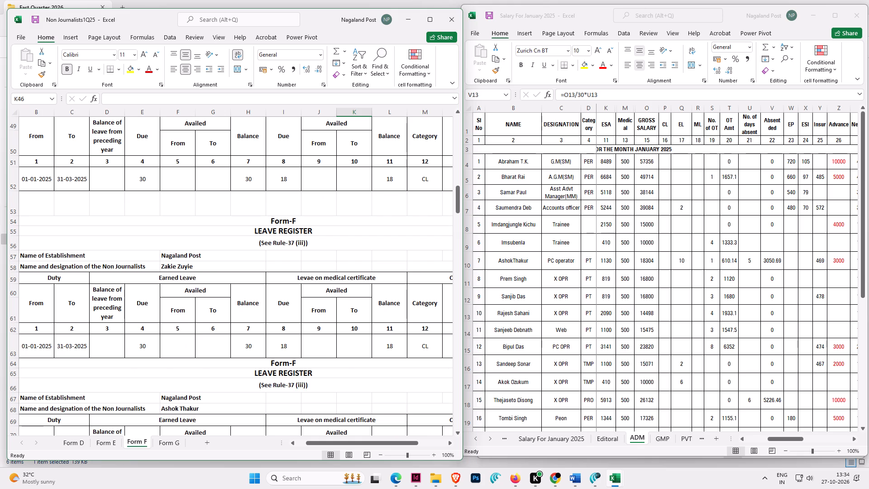
pyautogui.scroll(20, 227, 259)
pyautogui.scroll(14, 227, 259)
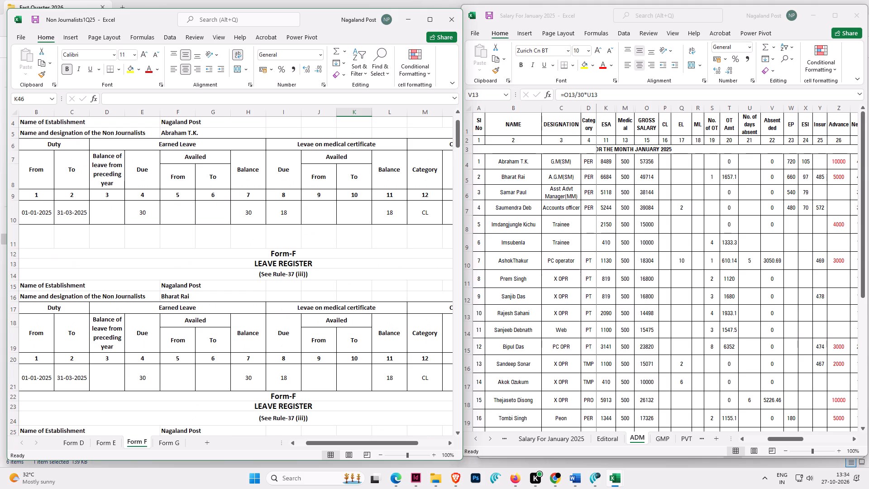
pyautogui.click(176, 275)
pyautogui.scroll(8, 176, 275)
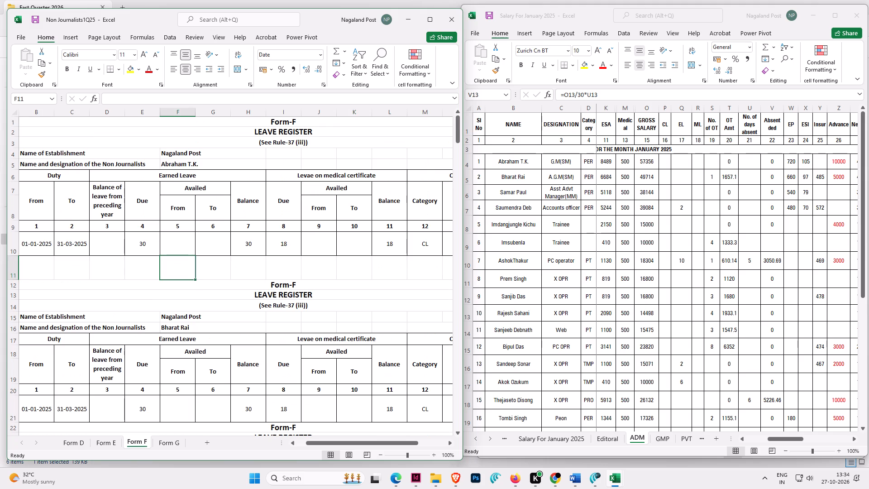
pyautogui.scroll(7, 176, 275)
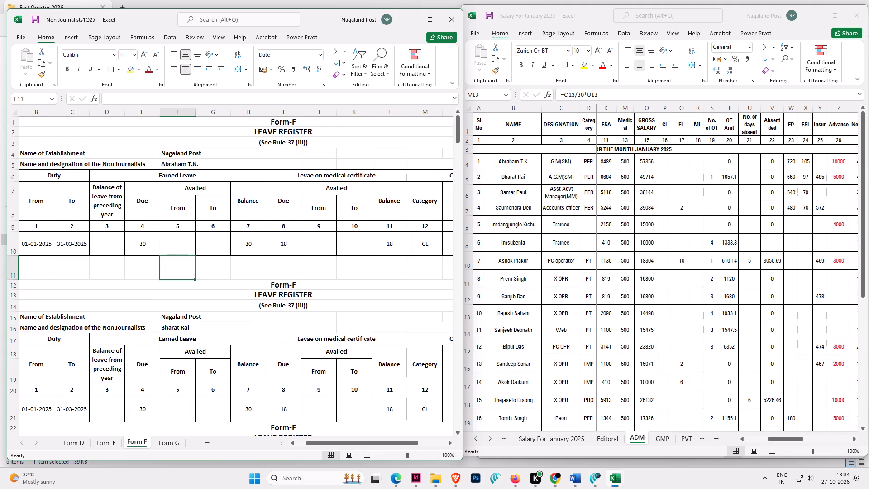
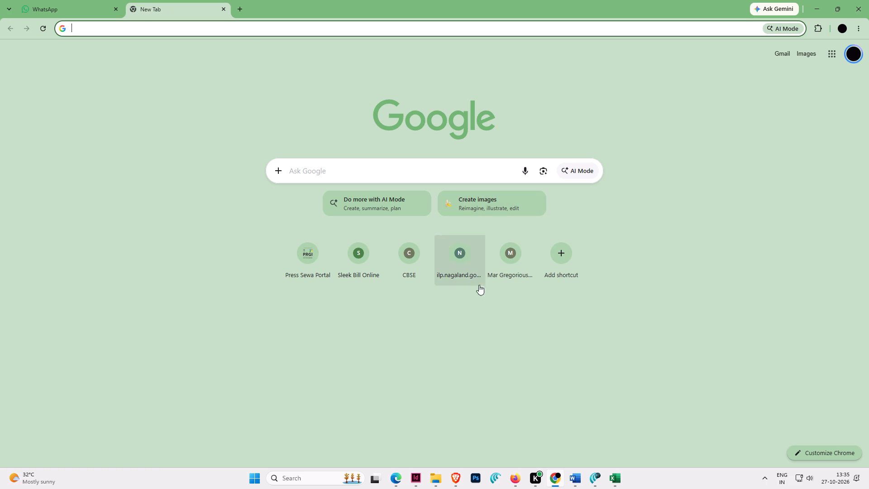
# Switch from the blank Chrome window back to the Central Bureau of Communication release order list in Edge.
pyautogui.click(557, 479)
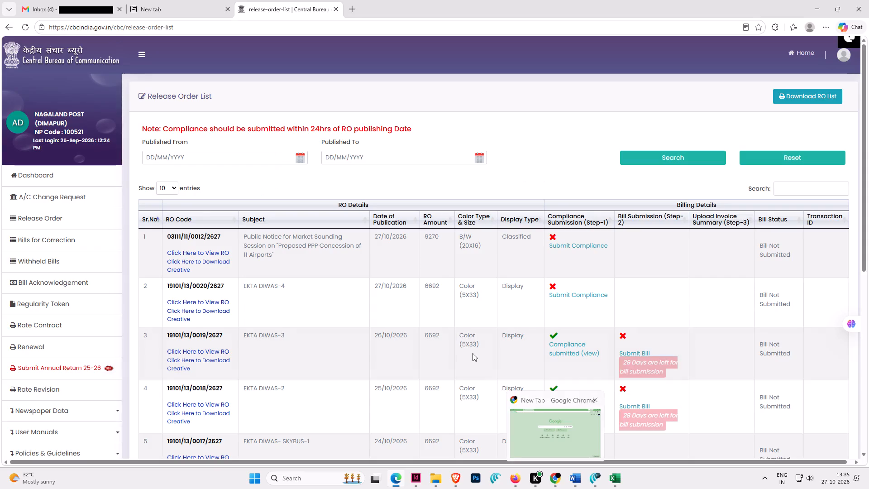
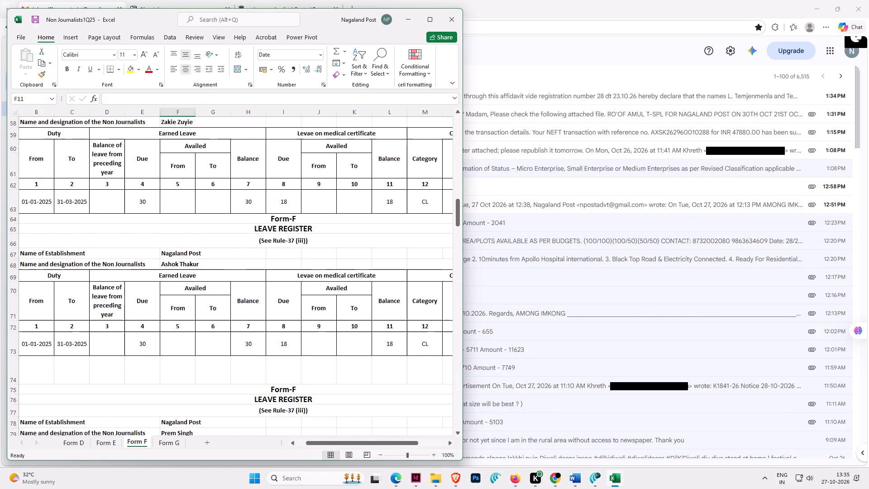
# Examine the earned leave and medical leave entries in the next Form F registers, around rows 76 to 95.
pyautogui.scroll(-5, 254, 324)
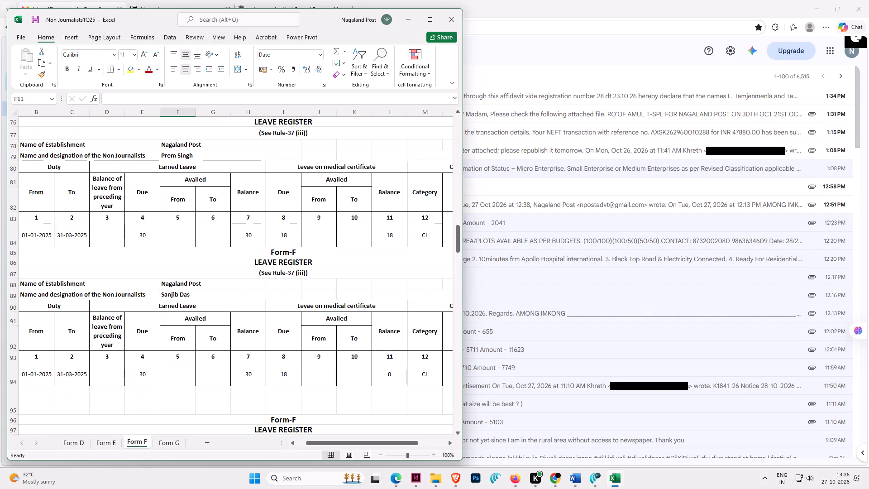
# Bring up the January 2025 salary workbook's ADM sheet beside the non-journalists' Form F leave registers.
pyautogui.scroll(-4, 254, 324)
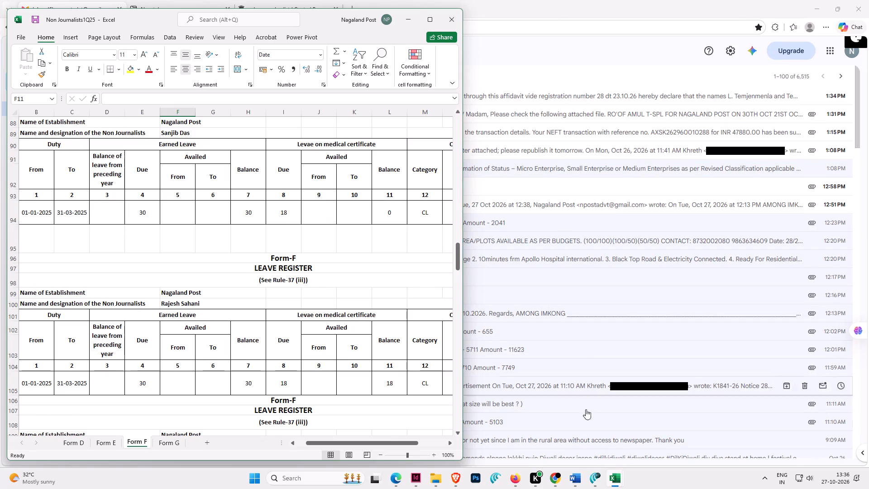
pyautogui.click(615, 483)
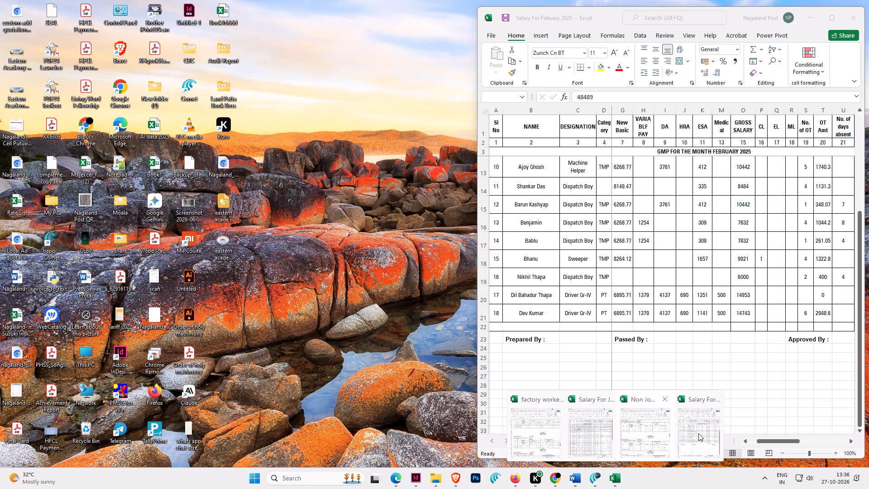
pyautogui.click(698, 433)
pyautogui.click(388, 289)
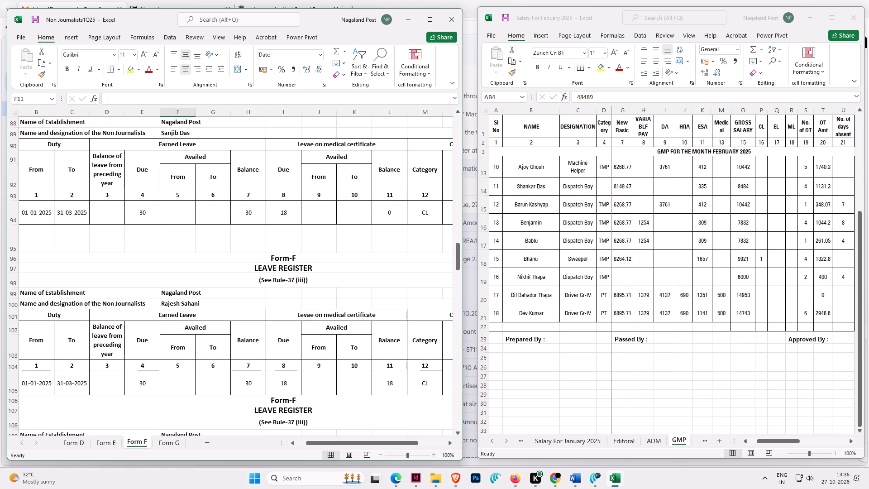
pyautogui.click(625, 265)
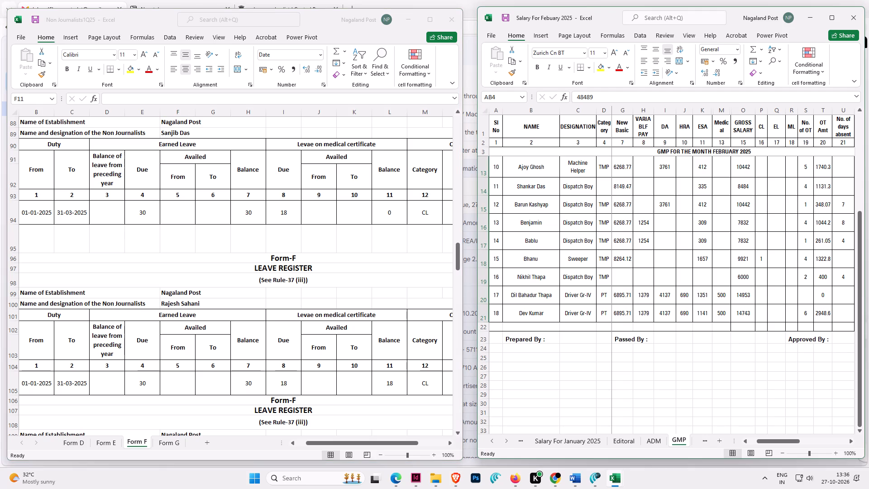
pyautogui.click(613, 477)
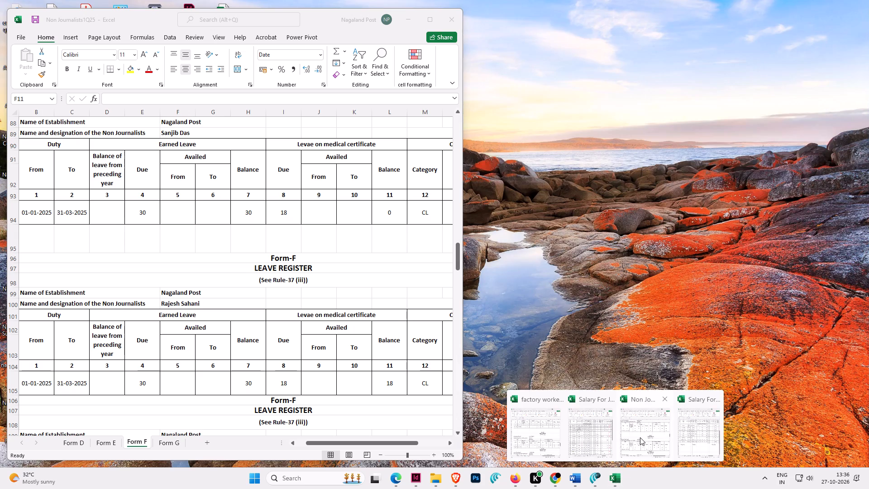
pyautogui.click(583, 431)
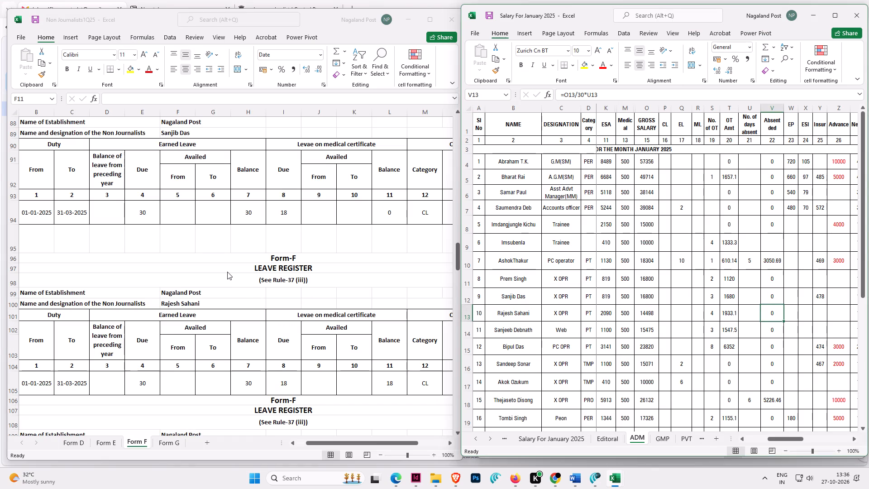
pyautogui.click(180, 233)
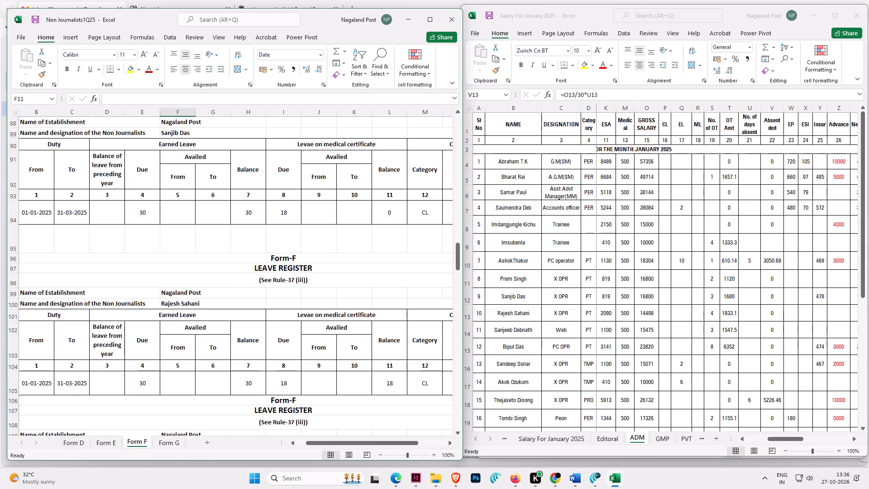
# Clear the availed From and To dates under other kinds of leave in row 52 of Form F.
pyautogui.scroll(20, 191, 253)
pyautogui.scroll(20, 191, 253)
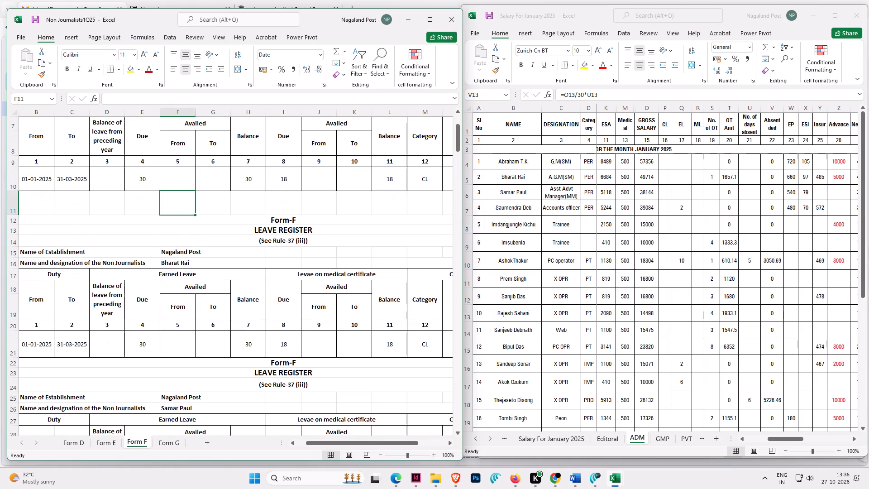
pyautogui.moveTo(364, 441); pyautogui.dragTo(410, 446)
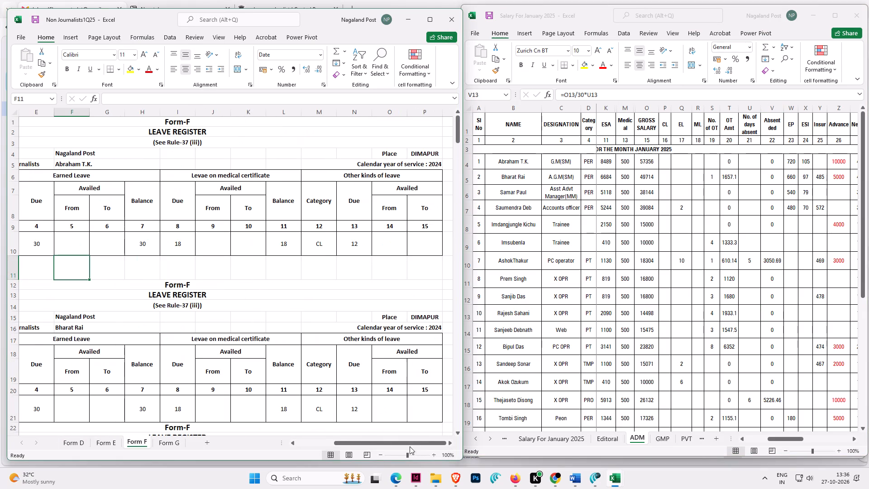
pyautogui.moveTo(410, 446); pyautogui.dragTo(426, 446)
pyautogui.scroll(-5, 416, 376)
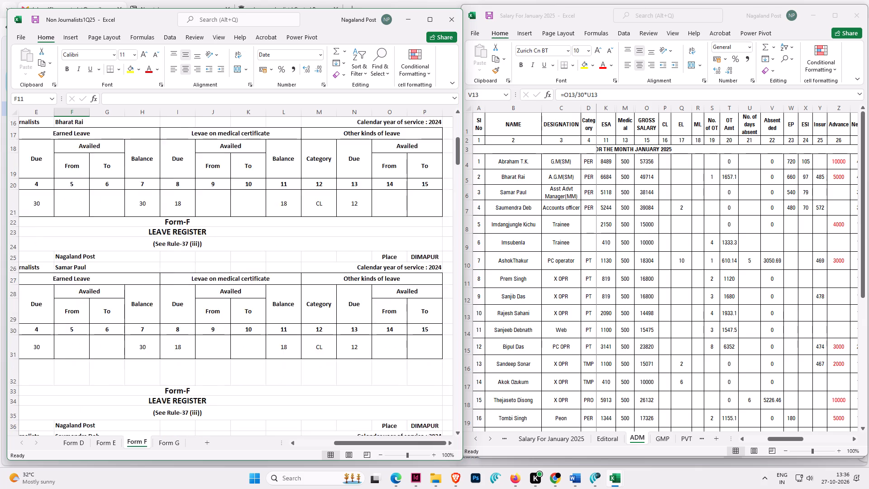
pyautogui.scroll(-7, 416, 377)
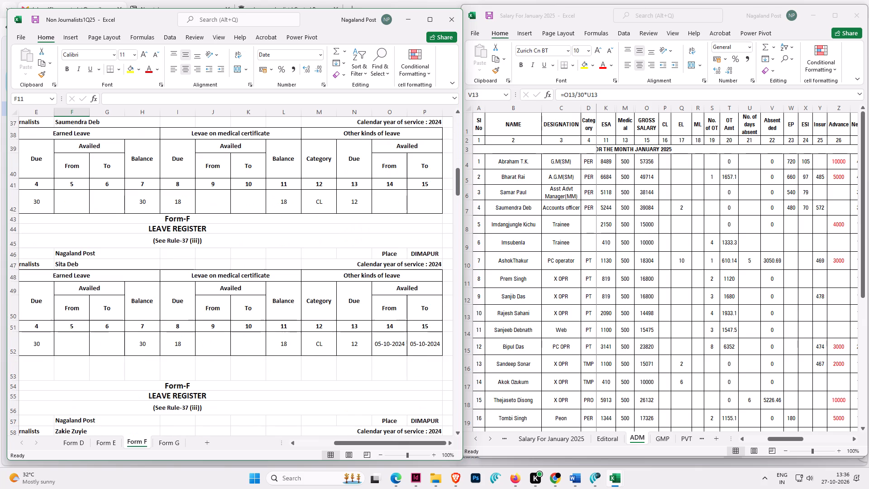
pyautogui.click(395, 347)
pyautogui.press('Delete')
pyautogui.click(419, 345)
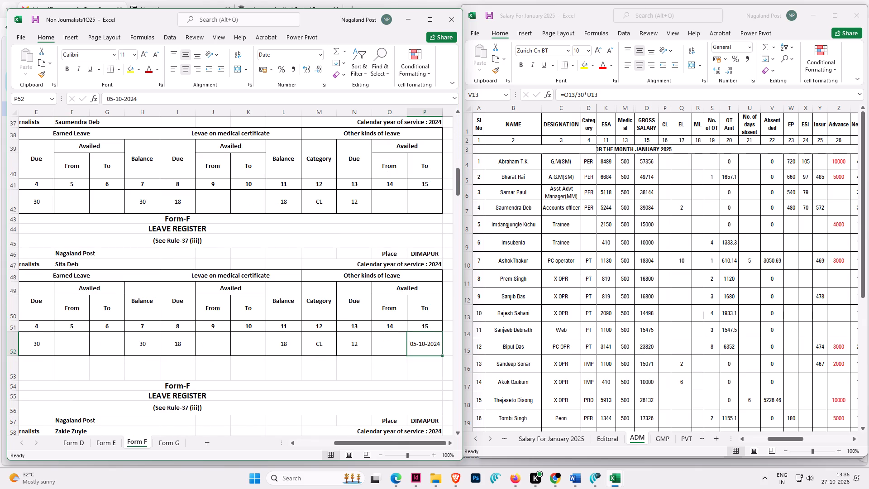
pyautogui.press('Delete')
# Clear the availed From and To dates under other kinds of leave in row 73.
pyautogui.scroll(-7, 412, 345)
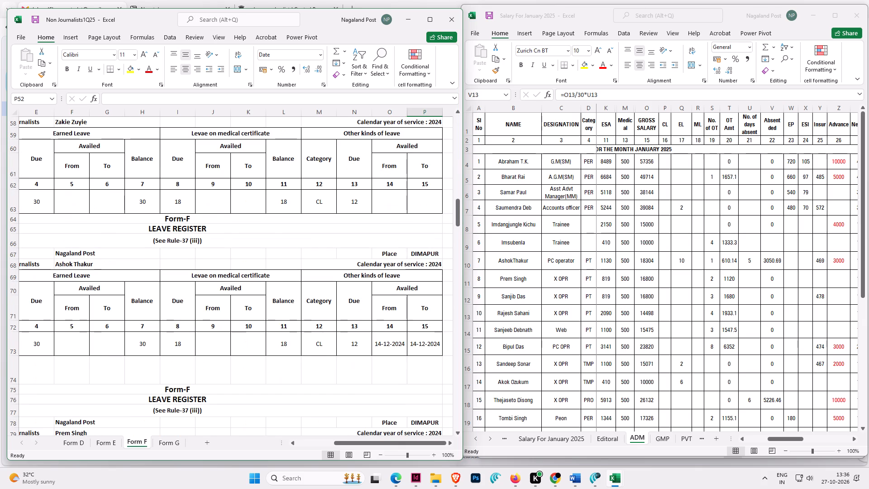
pyautogui.click(387, 345)
pyautogui.press('Delete')
pyautogui.click(422, 344)
pyautogui.press('Delete')
# In row 84, clear the other-leave availed dates and set the casual leave due to 12.
pyautogui.scroll(-3, 417, 346)
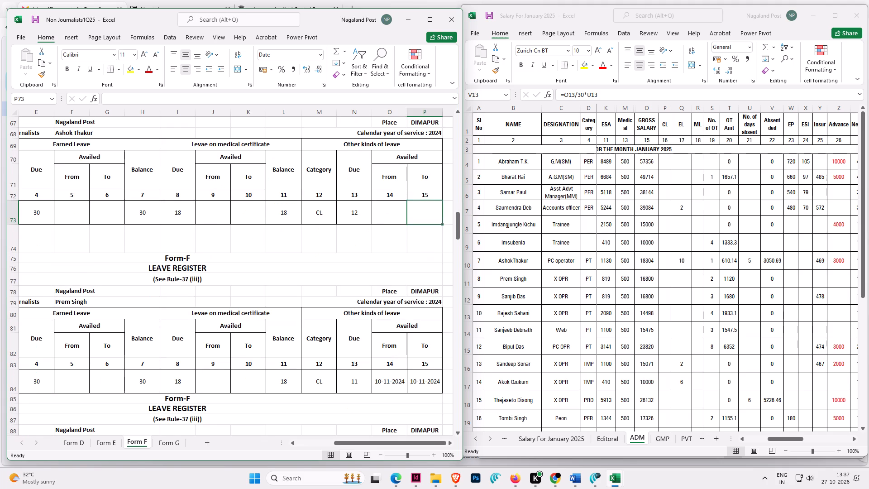
pyautogui.click(388, 376)
pyautogui.press('Delete')
pyautogui.click(426, 383)
pyautogui.press('Delete')
pyautogui.click(358, 380)
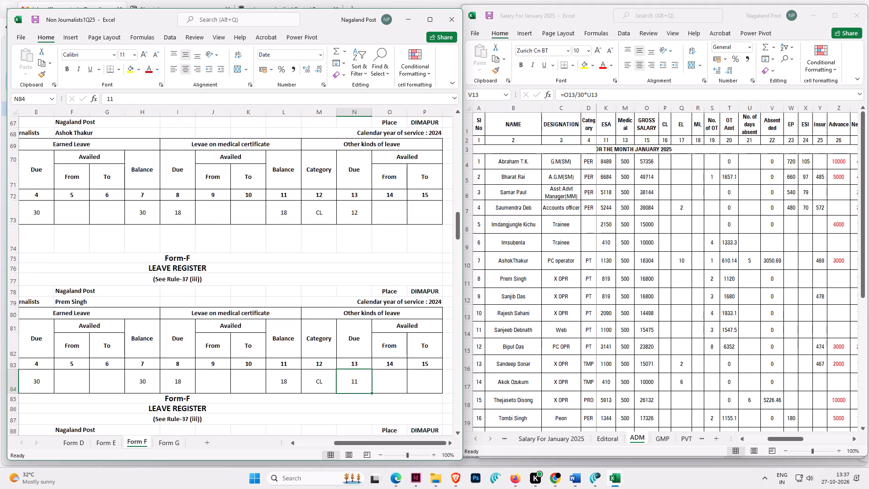
pyautogui.write('12')
pyautogui.press('Return')
# In row 94, clear the other-leave availed dates, setting casual leave due to 12 and medical leave balance to 18.
pyautogui.scroll(-2, 366, 377)
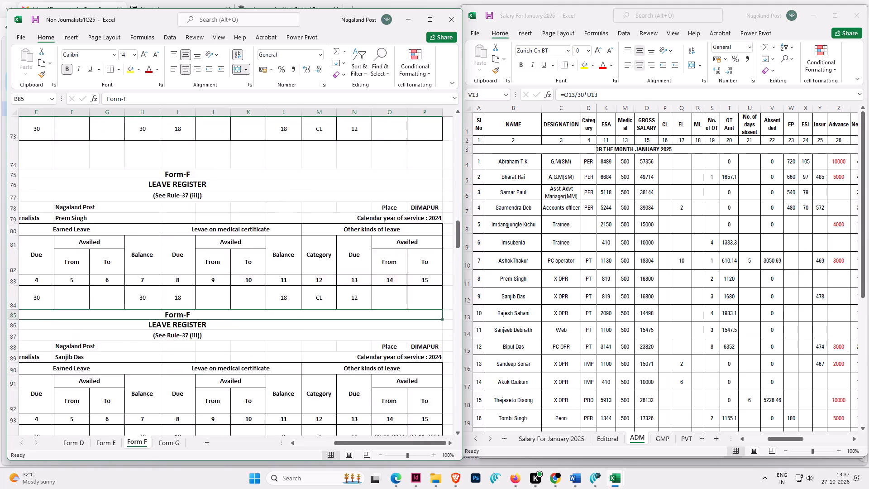
pyautogui.scroll(-2, 366, 377)
pyautogui.click(381, 336)
pyautogui.press('Delete')
pyautogui.click(430, 345)
pyautogui.press('Delete')
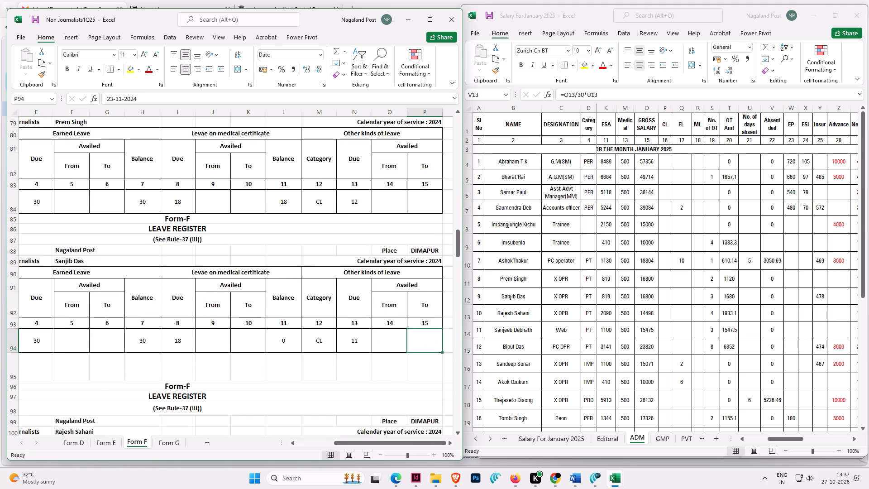
pyautogui.click(353, 347)
pyautogui.write('12')
pyautogui.press('Return')
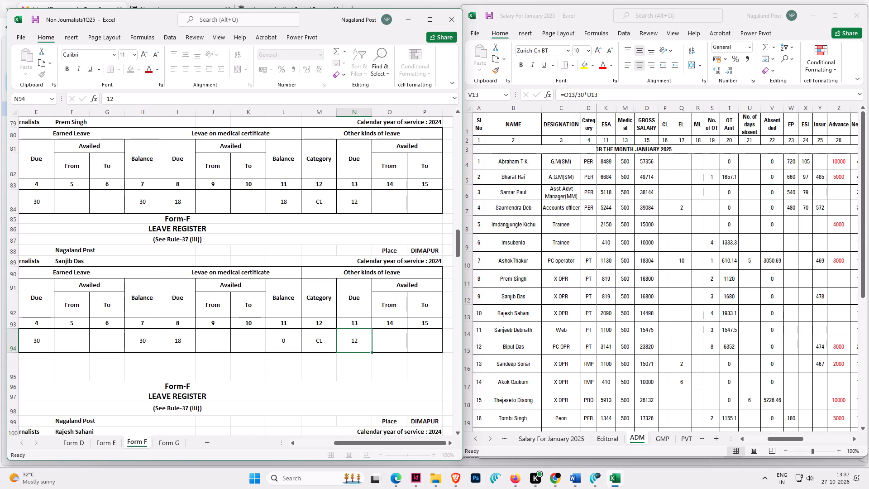
pyautogui.click(282, 337)
pyautogui.write('18')
pyautogui.press('Return')
# Clear the availed From and To dates under other kinds of leave in row 115.
pyautogui.scroll(-1, 310, 337)
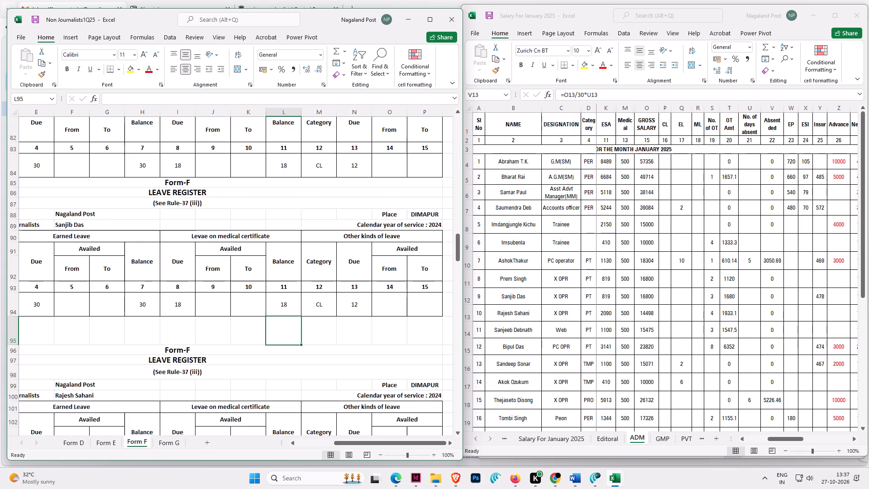
pyautogui.scroll(-7, 310, 337)
pyautogui.scroll(1, 340, 350)
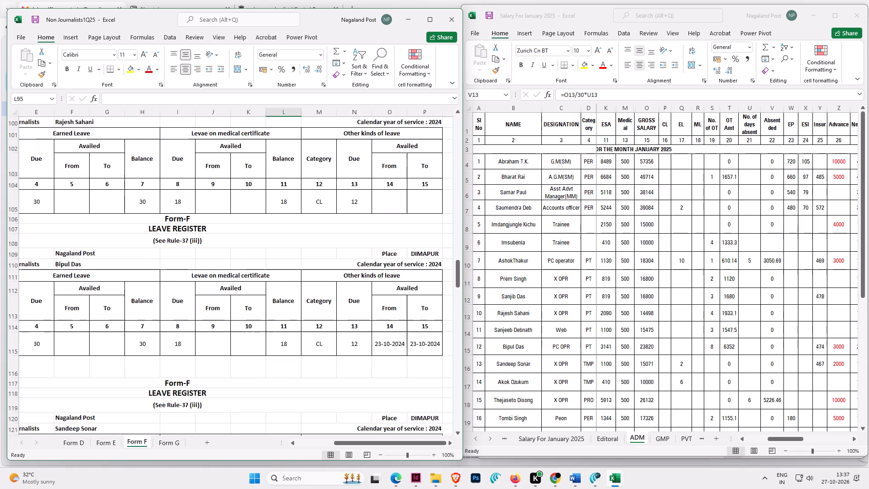
pyautogui.click(383, 344)
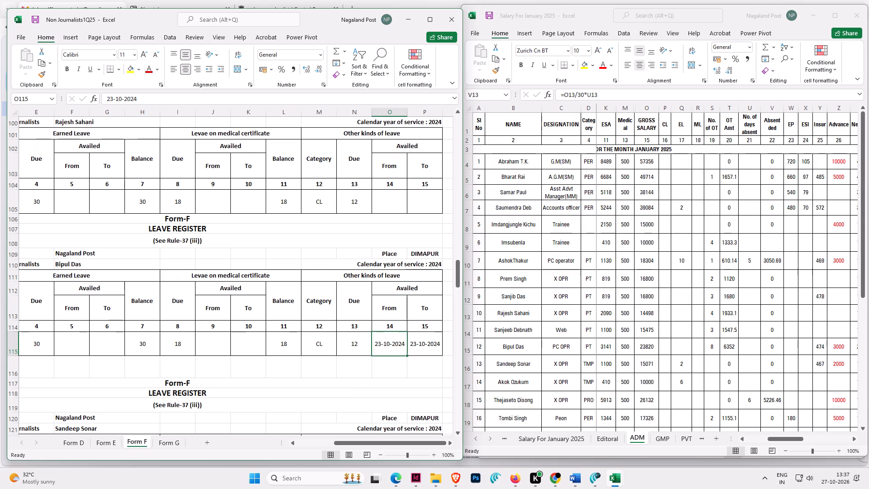
pyautogui.press('Delete')
pyautogui.click(426, 344)
pyautogui.press('Delete')
# In row 126, clear the other-leave availed dates and set the casual leave due to 12.
pyautogui.scroll(-3, 426, 344)
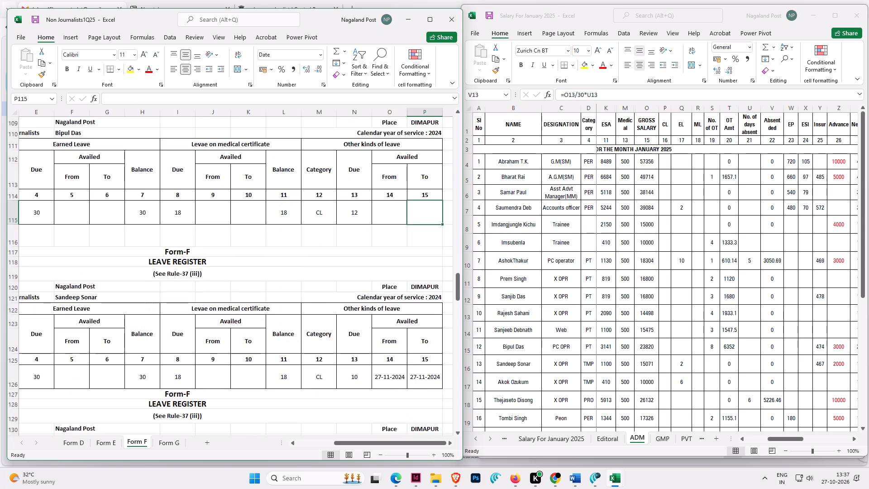
pyautogui.click(396, 374)
pyautogui.press('Delete')
pyautogui.click(411, 378)
pyautogui.press('Delete')
pyautogui.click(374, 376)
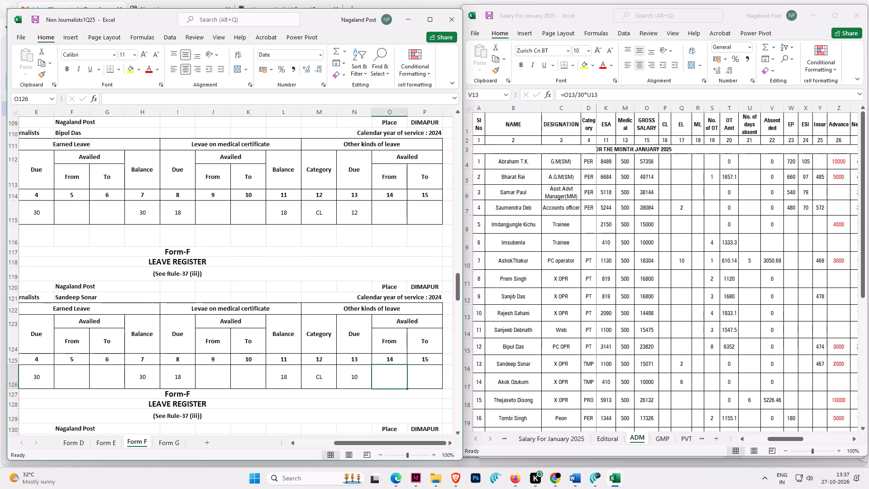
pyautogui.click(350, 376)
pyautogui.write('12')
pyautogui.press('Return')
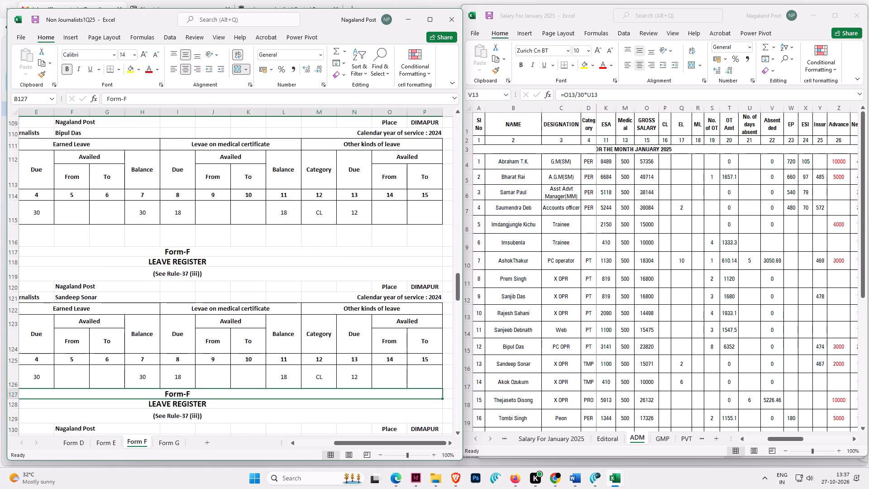
# Set the casual leave due to 12 in row 147.
pyautogui.scroll(-9, 350, 376)
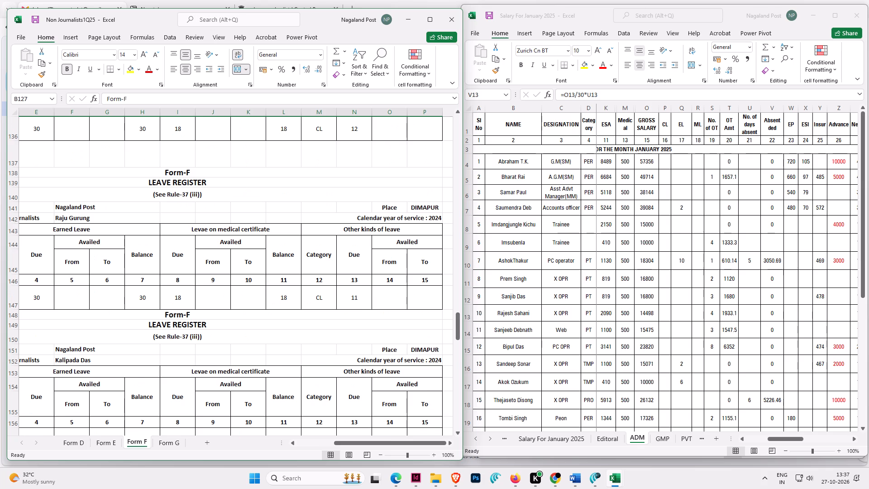
pyautogui.click(362, 302)
pyautogui.write('12')
pyautogui.press('Return')
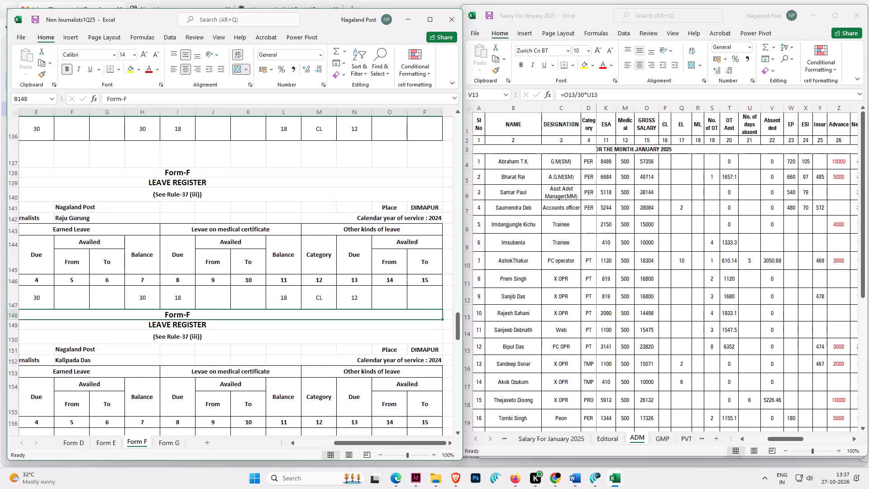
# In row 157, clear the other-leave availed dates and set the medical leave balance to 18.
pyautogui.scroll(-3, 362, 302)
pyautogui.click(385, 307)
pyautogui.press('Delete')
pyautogui.click(433, 313)
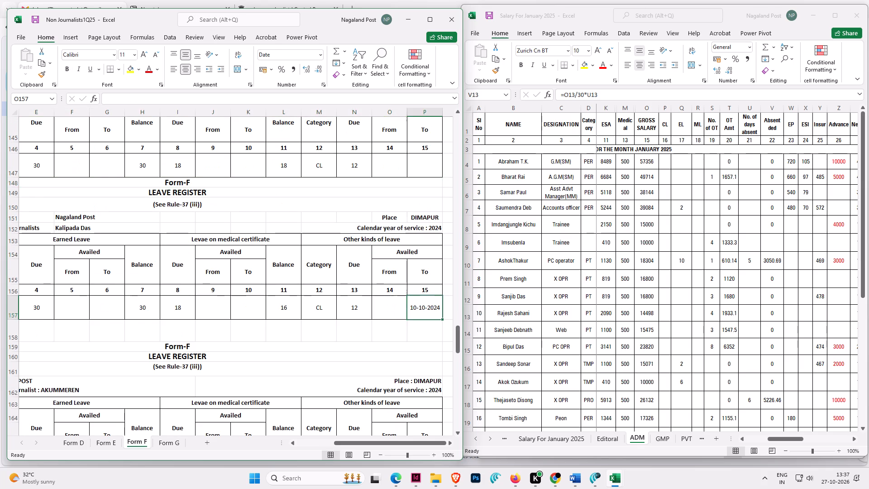
pyautogui.press('Delete')
pyautogui.click(268, 307)
pyautogui.click(287, 307)
pyautogui.write('18')
pyautogui.press('Return')
# In row 167, clear the other-leave availed dates and set the casual leave due to 12.
pyautogui.scroll(-4, 287, 307)
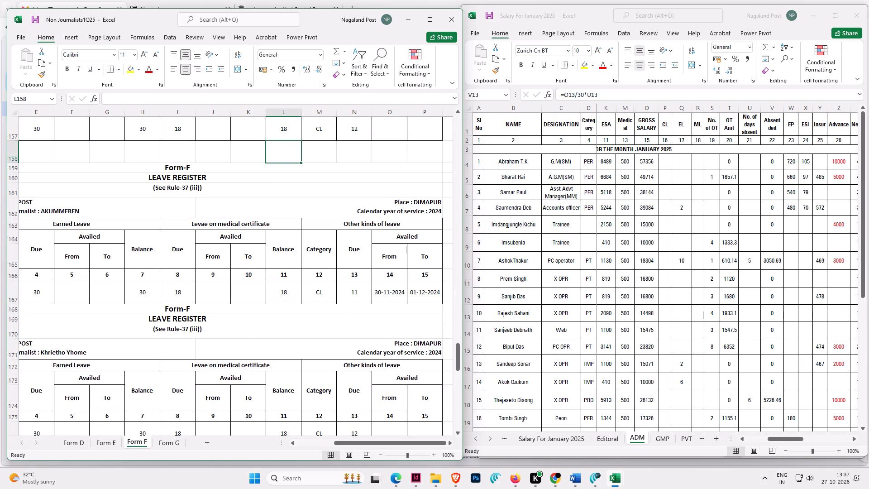
pyautogui.click(391, 292)
pyautogui.press('Delete')
pyautogui.click(427, 289)
pyautogui.press('Delete')
pyautogui.click(352, 292)
pyautogui.write('12')
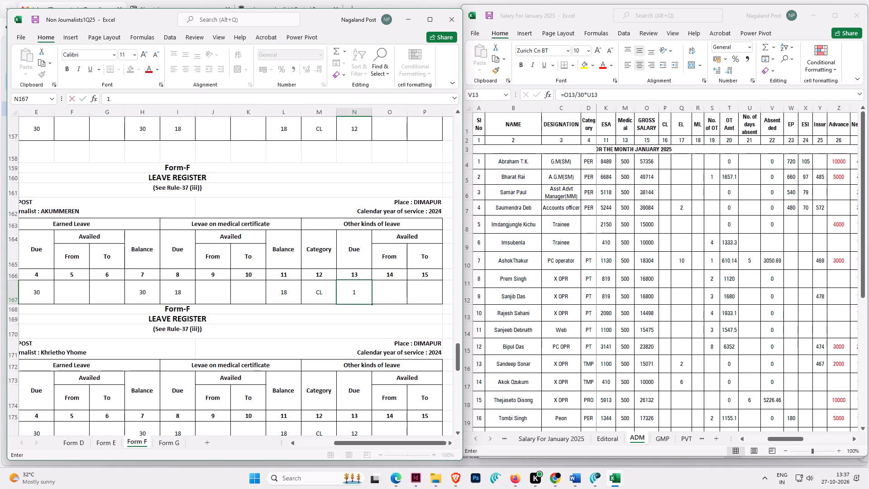
pyautogui.press('Return')
# Set the casual leave due to 12 in row 187.
pyautogui.scroll(-6, 350, 293)
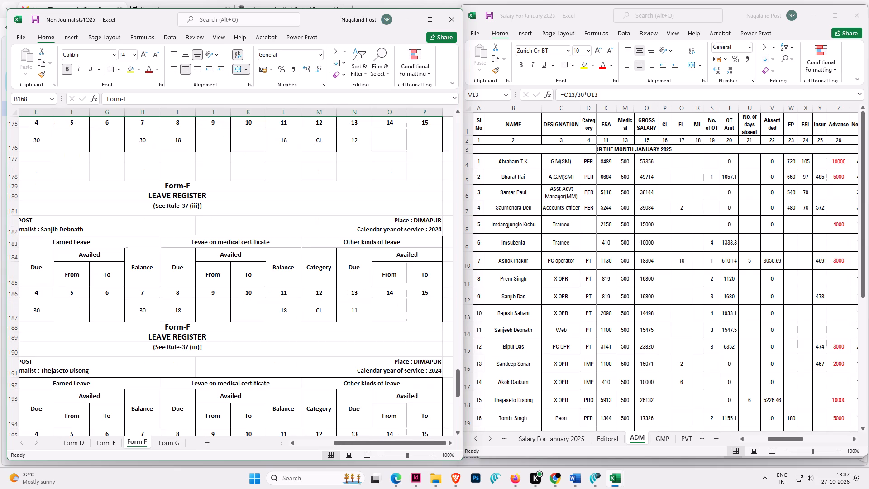
pyautogui.click(354, 313)
pyautogui.write('12')
pyautogui.press('Return')
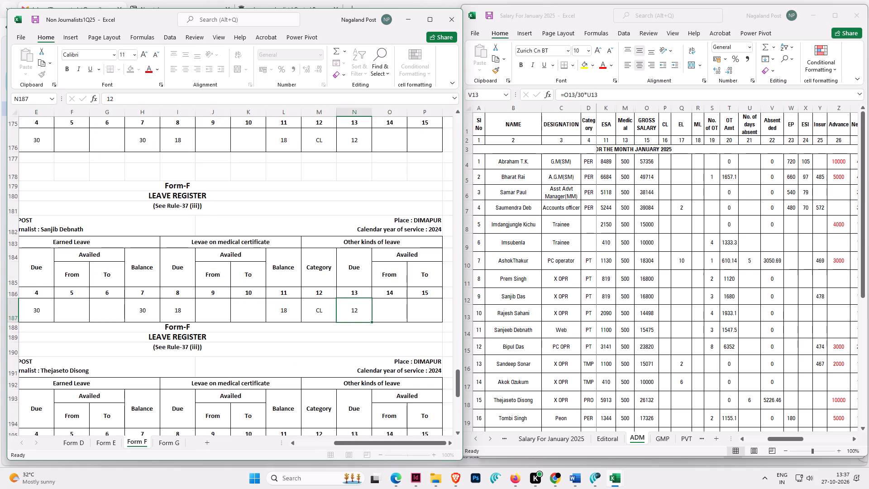
# In the last register, row 215, set casual leave due to 12 and both medical leave due and balance to 18.
pyautogui.scroll(-10, 348, 315)
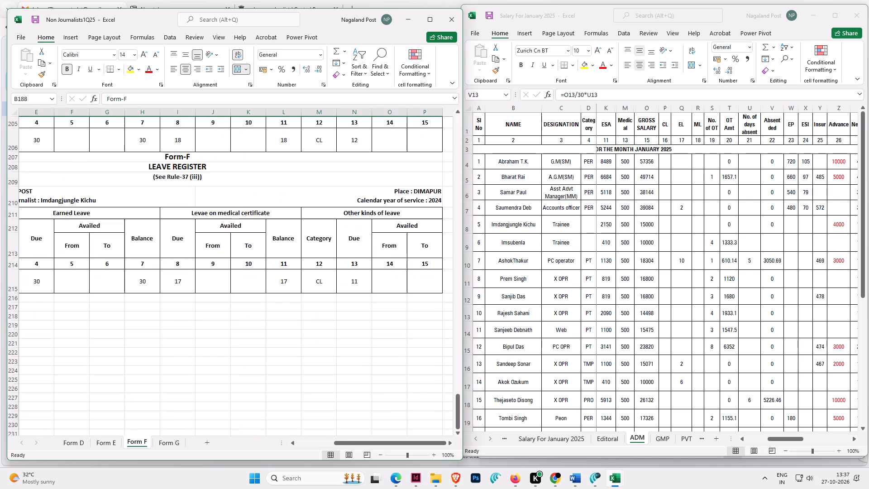
pyautogui.click(353, 283)
pyautogui.write('12')
pyautogui.press('Return')
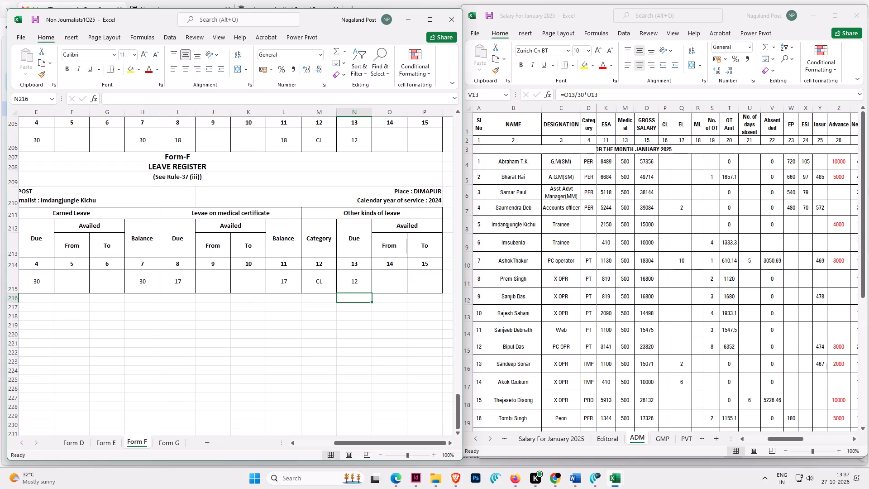
pyautogui.click(177, 276)
pyautogui.write('18')
pyautogui.press('Right')
pyautogui.press('Right')
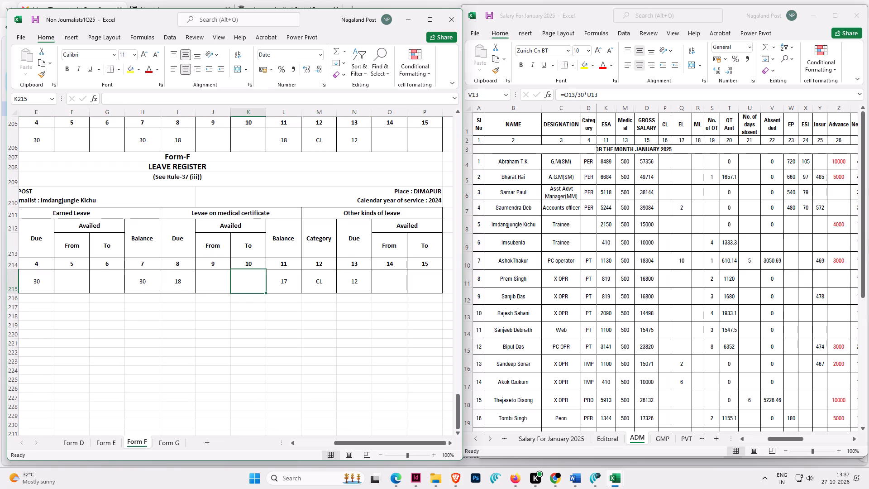
pyautogui.press('Right')
pyautogui.write('18')
pyautogui.press('Return')
# Save the non-journalists workbook.
pyautogui.click(239, 256)
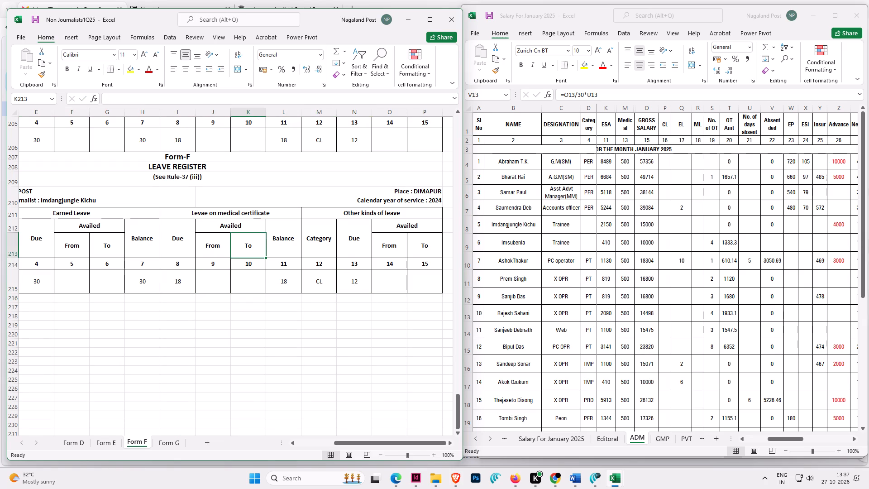
pyautogui.hotkey('ctrl', 's')
# Select the earned leave availed From cell in row 42, the accounts officer's register.
pyautogui.click(242, 280)
pyautogui.scroll(19, 242, 280)
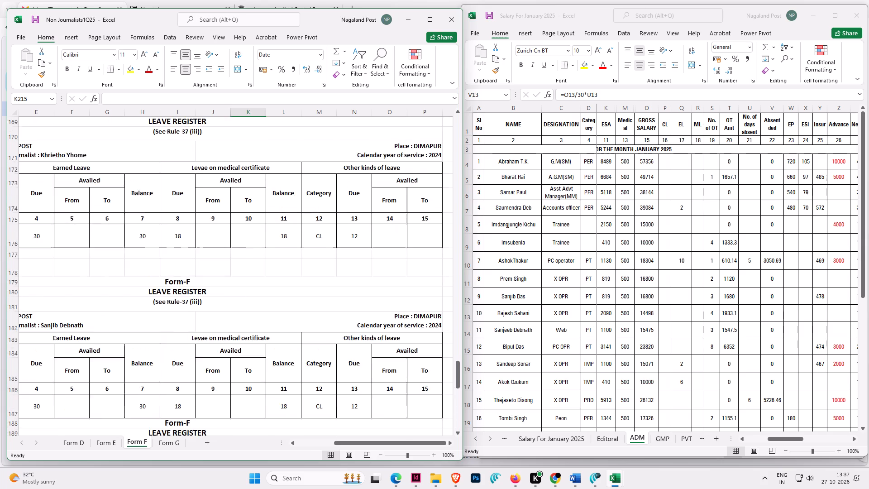
pyautogui.scroll(20, 242, 280)
pyautogui.scroll(20, 242, 280)
pyautogui.scroll(2, 242, 280)
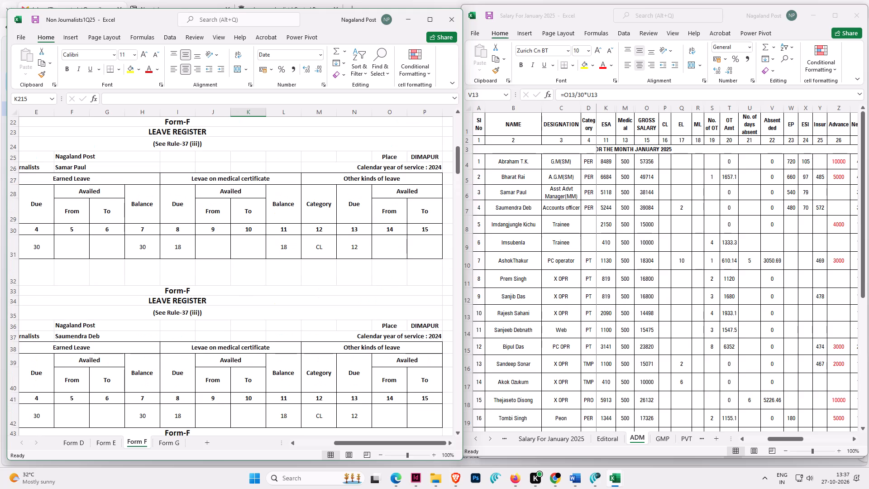
pyautogui.scroll(-1, 242, 280)
pyautogui.click(61, 378)
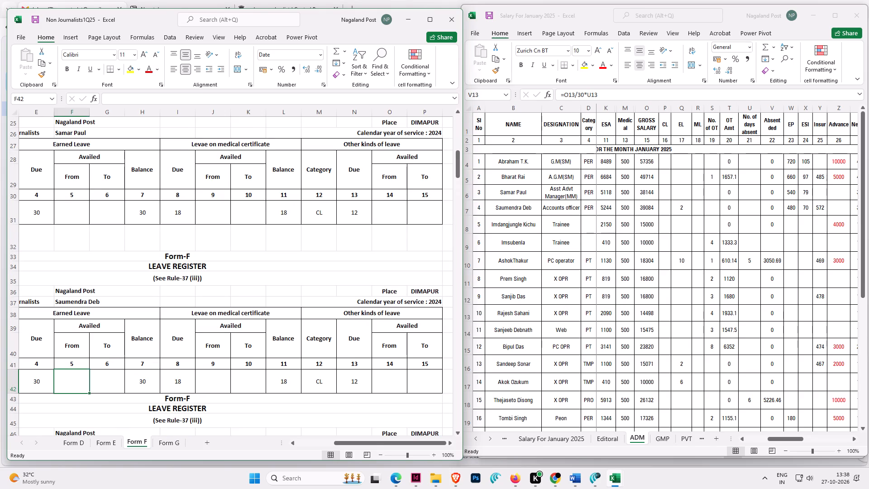